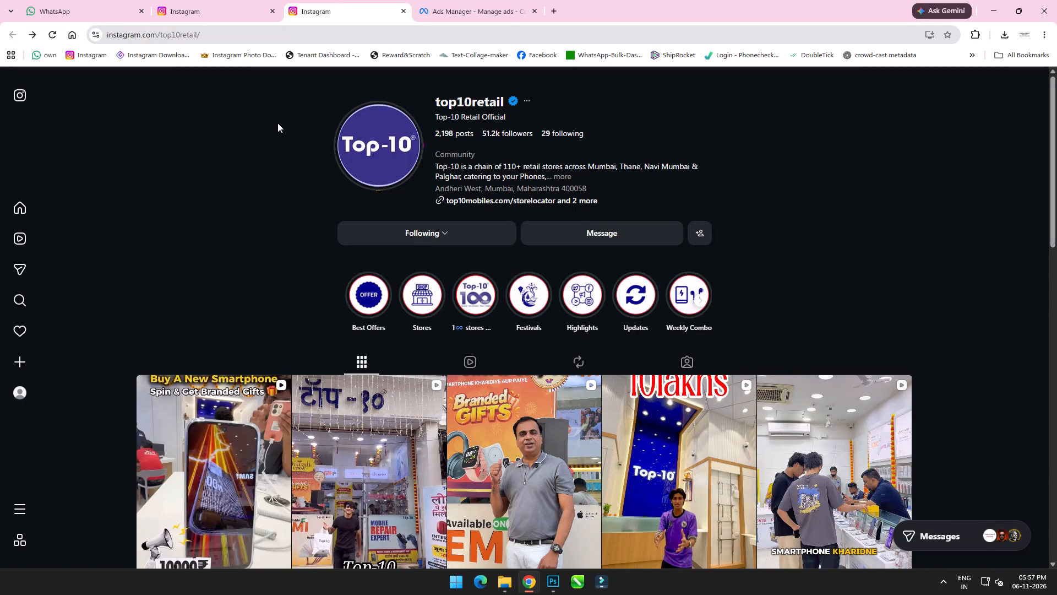
Reload the top10retail Instagram profile page and look over its posts.
click(56, 34)
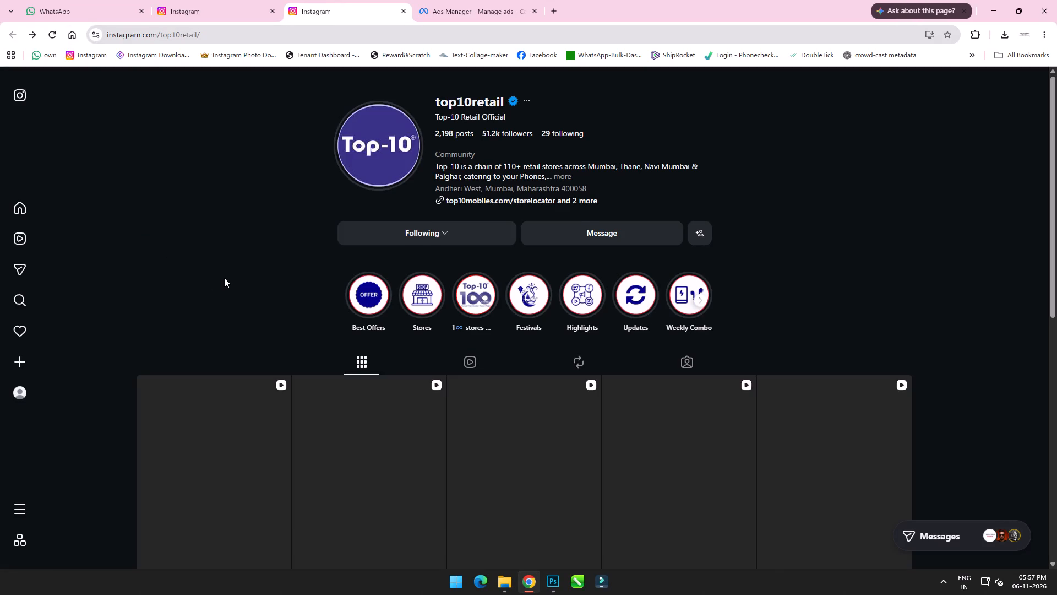
scroll(89, 322, down, 3)
scroll(89, 322, up, 3)
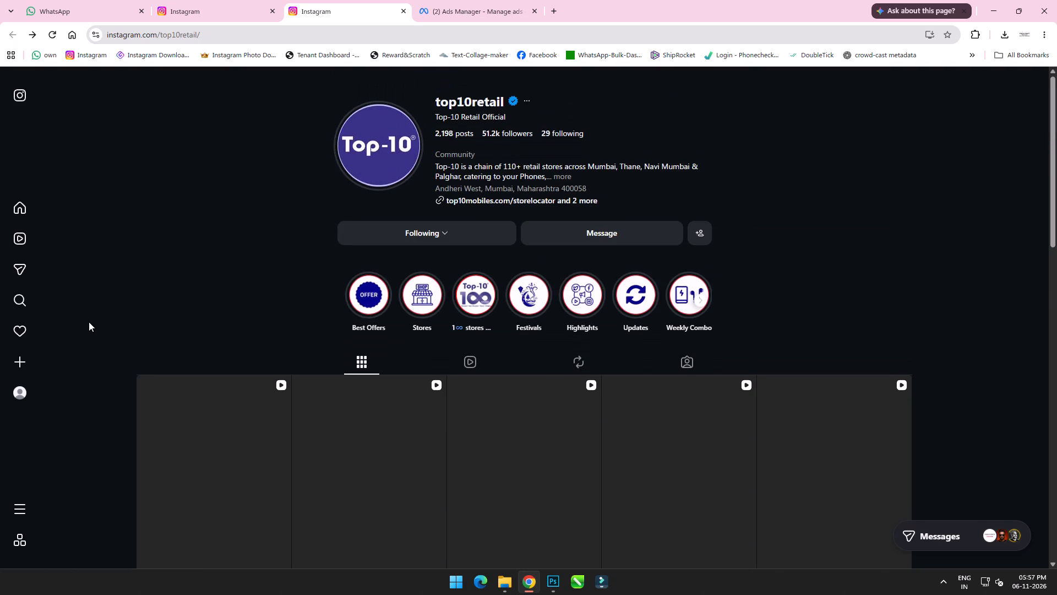
In Ads Manager, delete the notification about the Page's ad being scheduled or running, and return to the campaigns list.
click(470, 0)
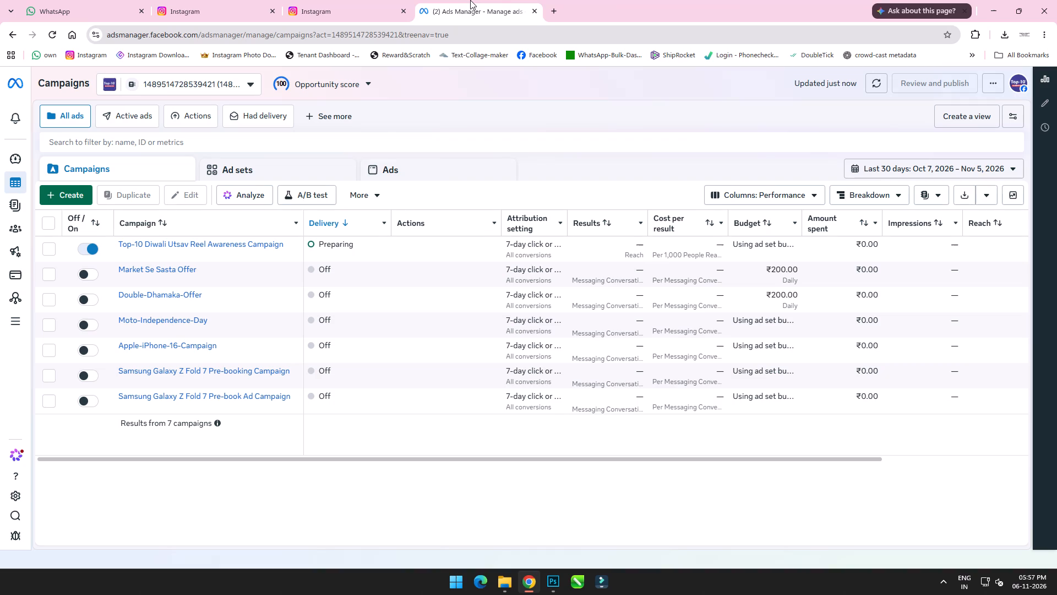
click(18, 121)
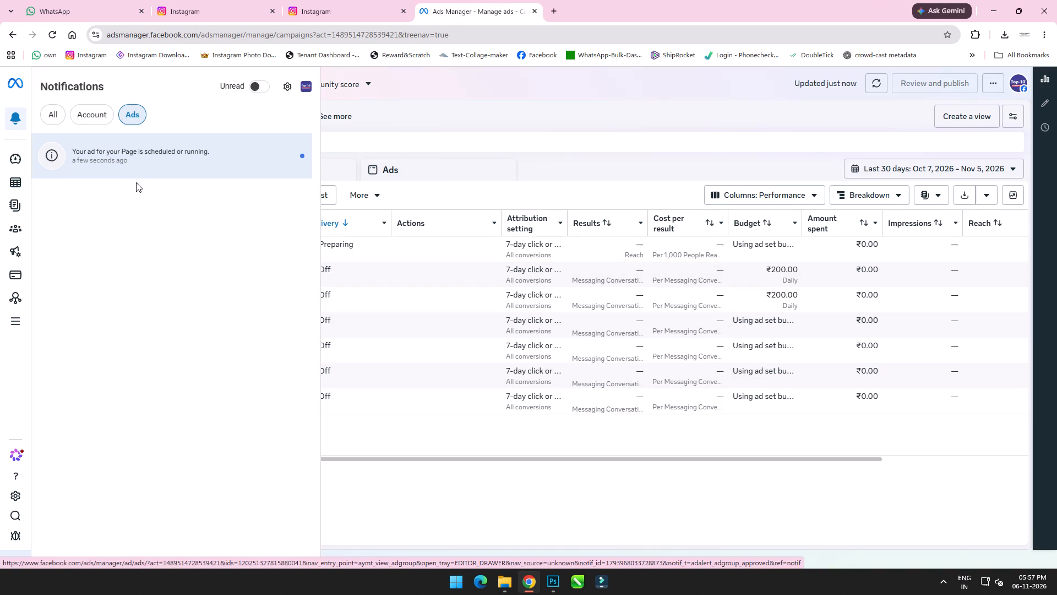
click(291, 155)
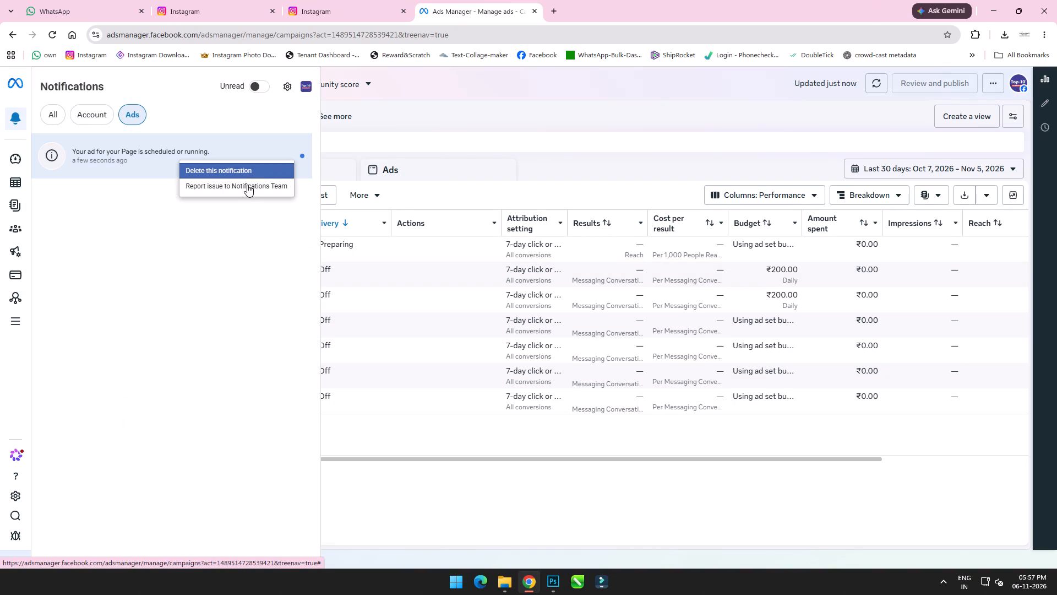
click(242, 176)
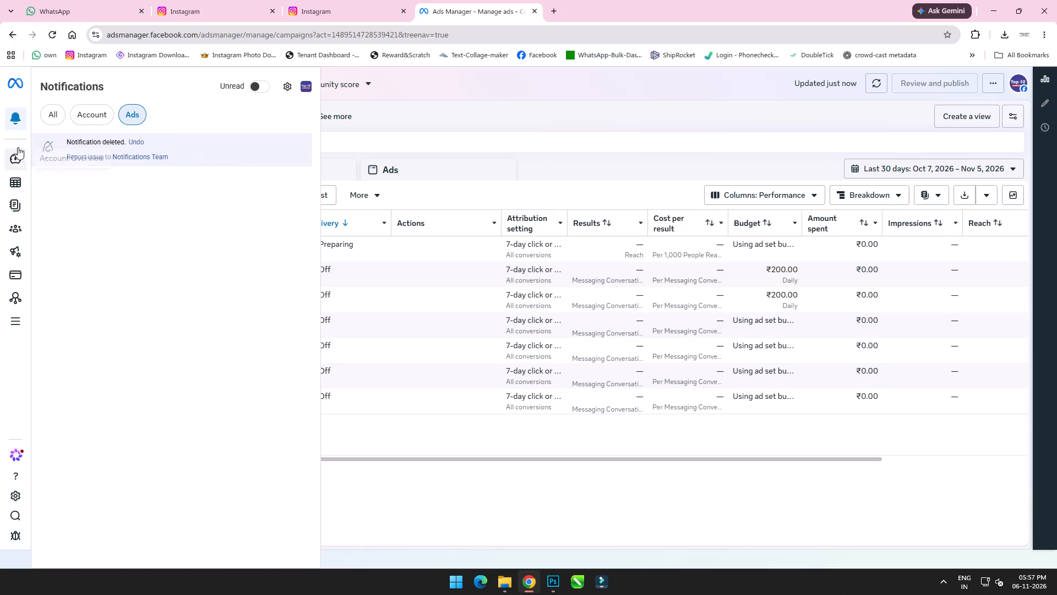
click(14, 85)
click(433, 95)
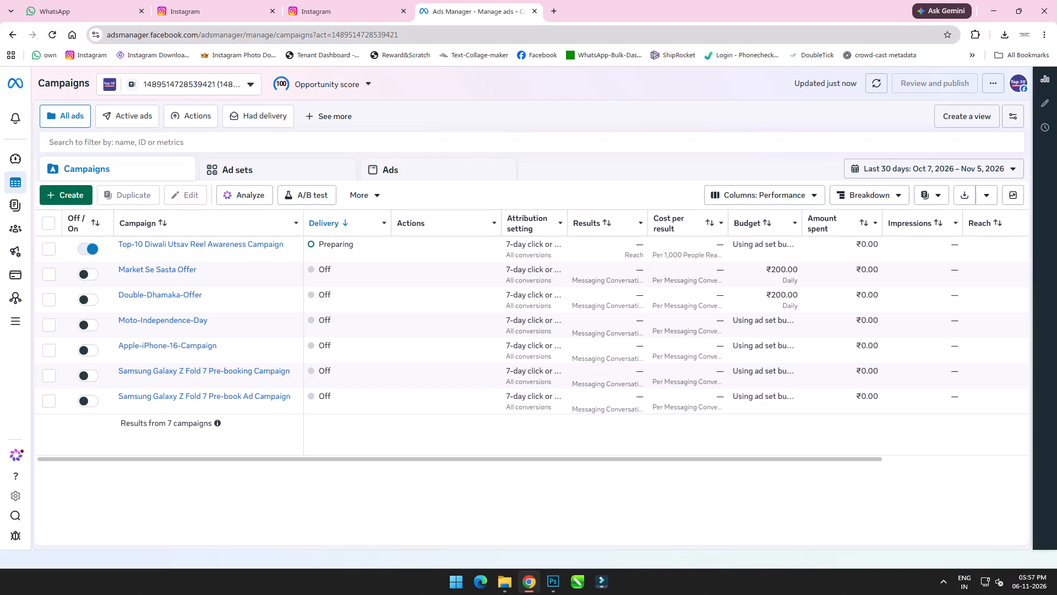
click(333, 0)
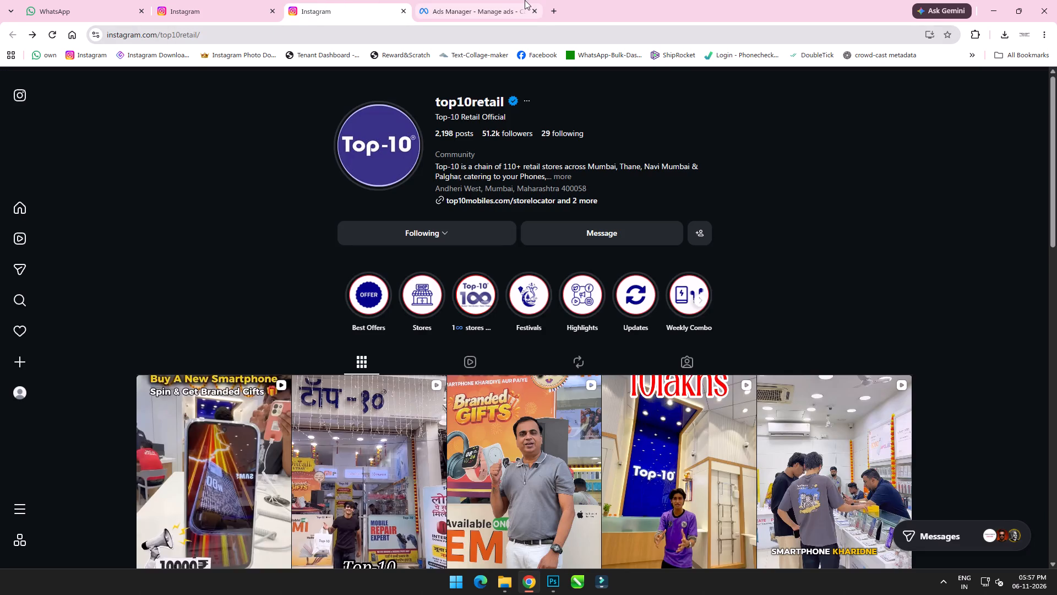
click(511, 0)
Switch to Photoshop and bring up the Downloads folder in File Explorer.
key(alt+Tab)
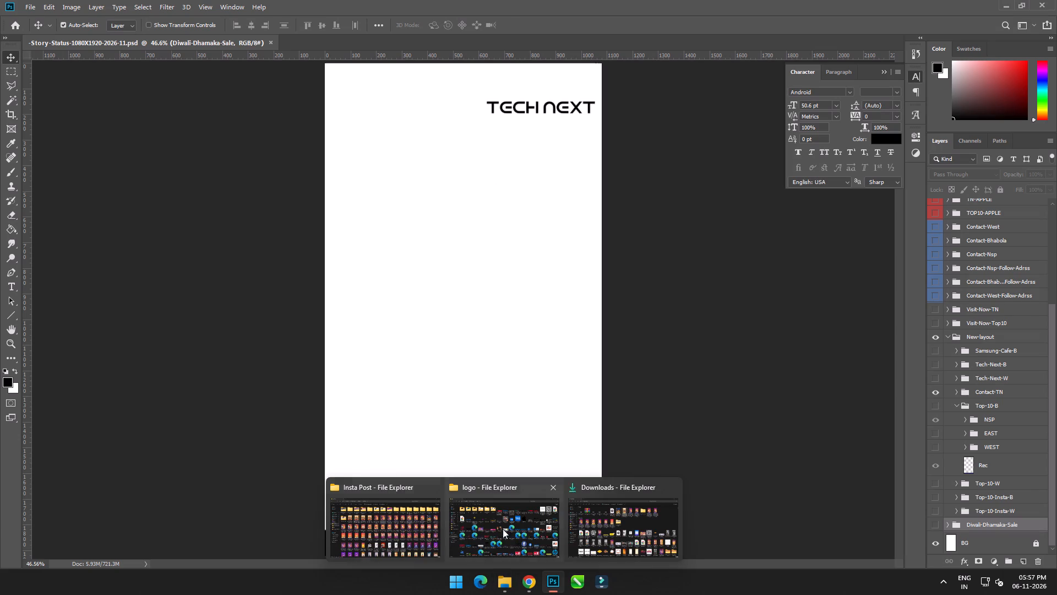
click(613, 520)
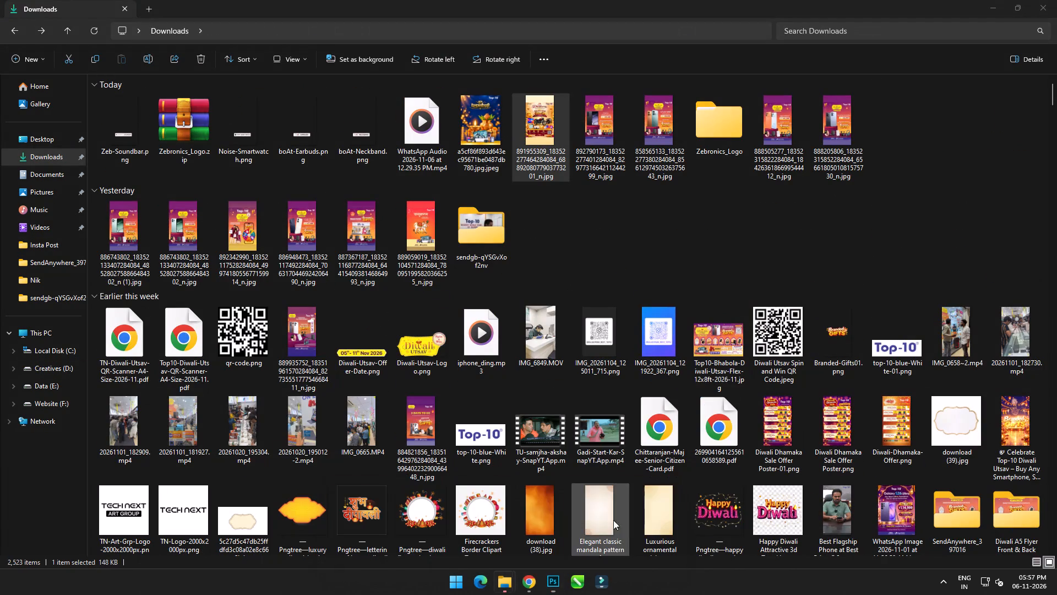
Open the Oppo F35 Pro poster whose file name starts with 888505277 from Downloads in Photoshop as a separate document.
click(654, 247)
click(97, 31)
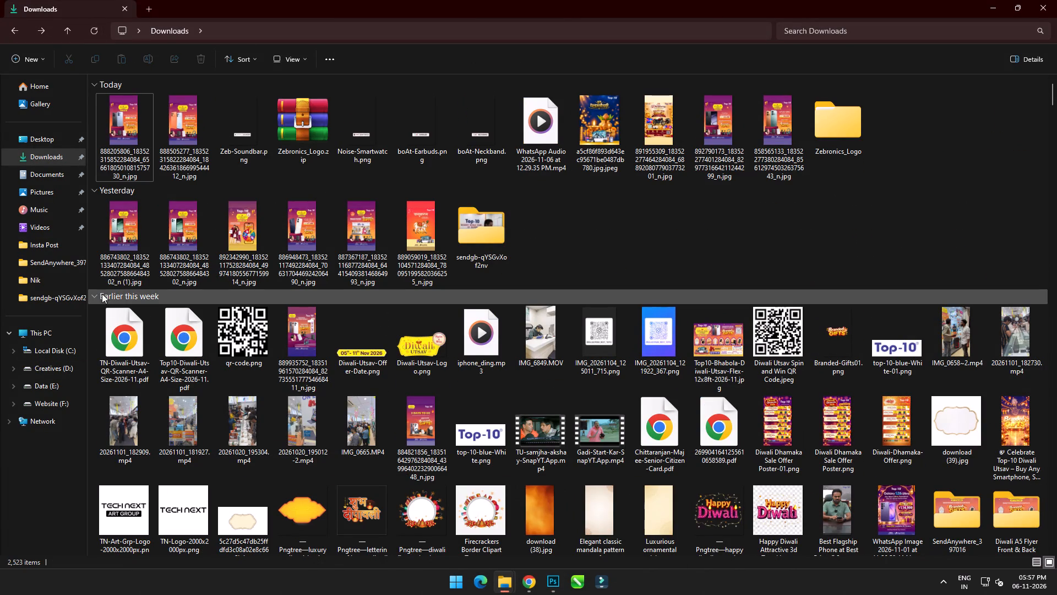
click(178, 131)
drag(177, 123, 248, 137)
key(alt+Tab)
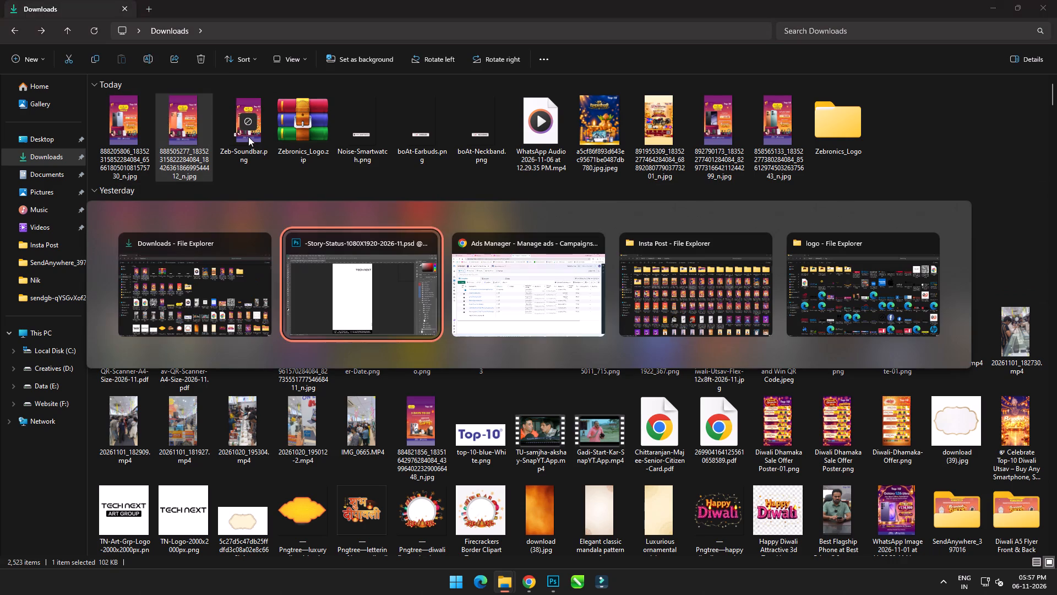
drag(248, 137, 552, 37)
key(alt+Tab)
key(alt+Tab)
key(alt+Tab)
key(alt+Tab)
key(alt+Tab)
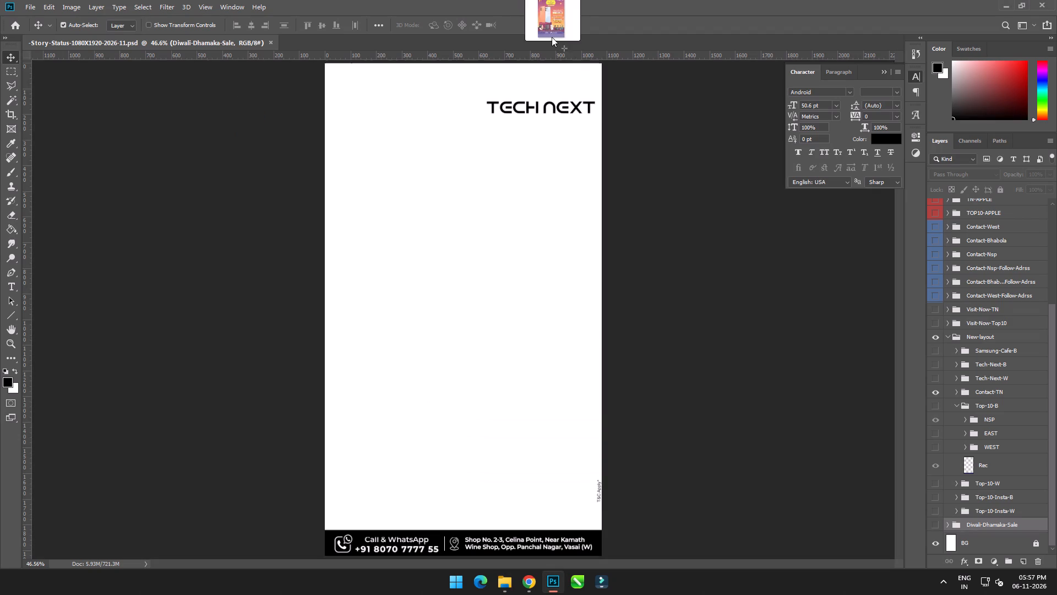
drag(552, 37, 551, 38)
Set a full-width crop boundary on the poster that trims off the plain purple band above the artwork.
key(c)
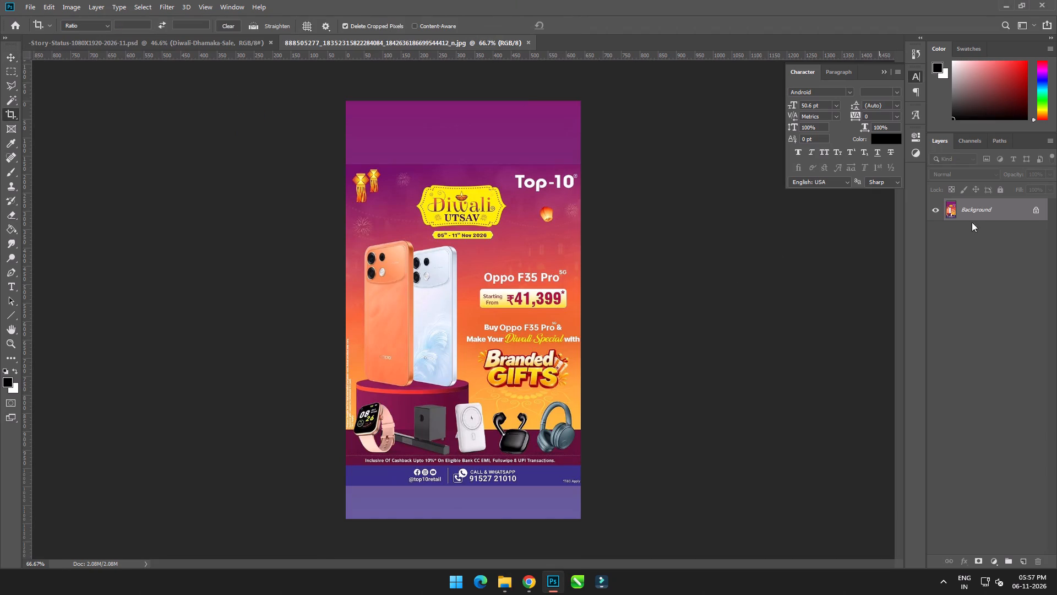
drag(333, 93, 613, 515)
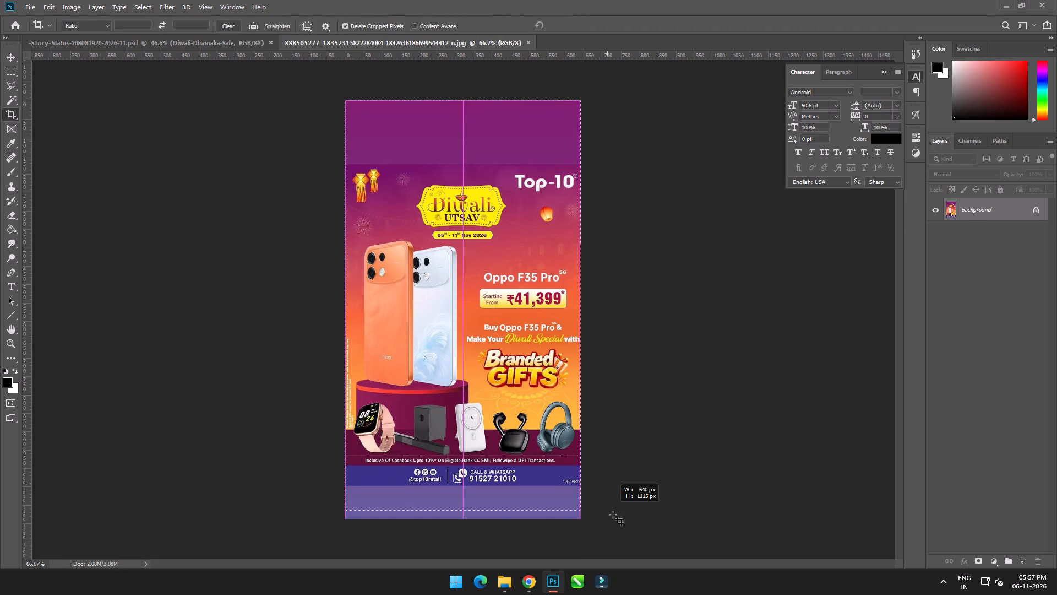
drag(613, 515, 617, 526)
drag(465, 100, 465, 117)
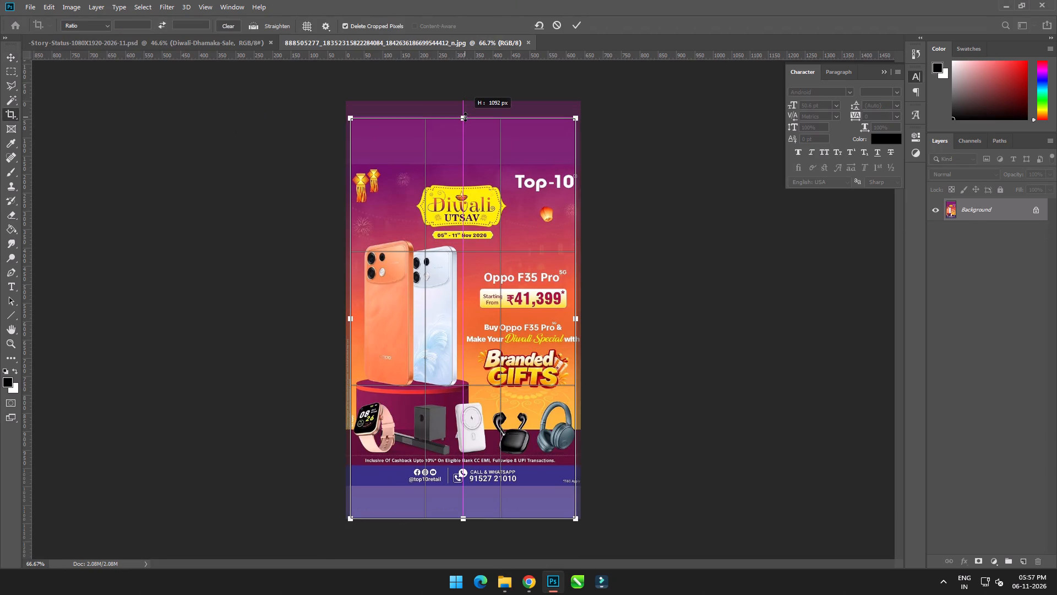
drag(465, 117, 470, 146)
alt+scroll(470, 133, up, 4)
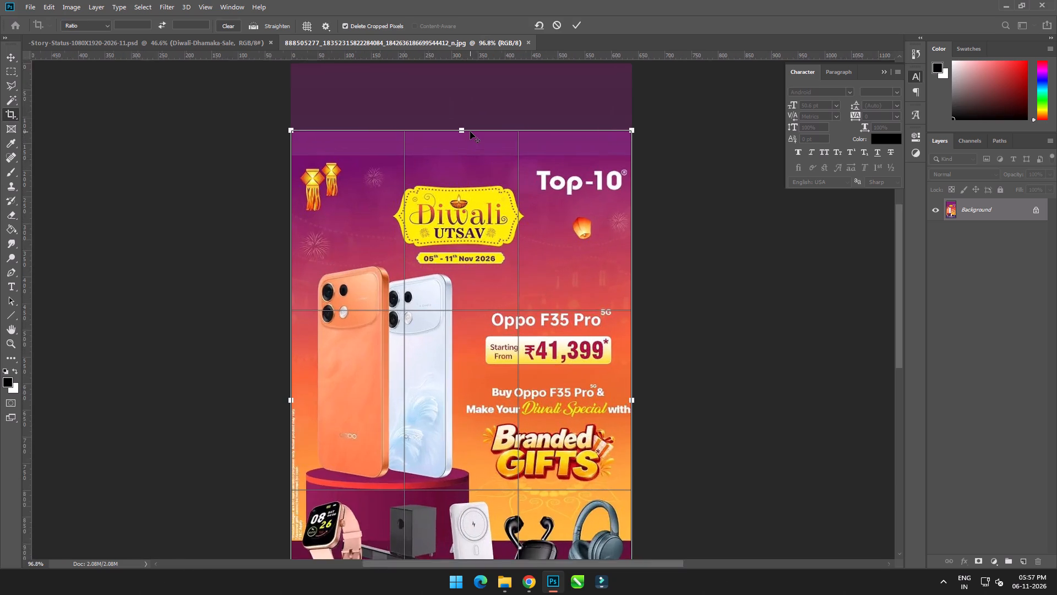
alt+scroll(470, 132, up, 12)
shift+drag(444, 137, 445, 147)
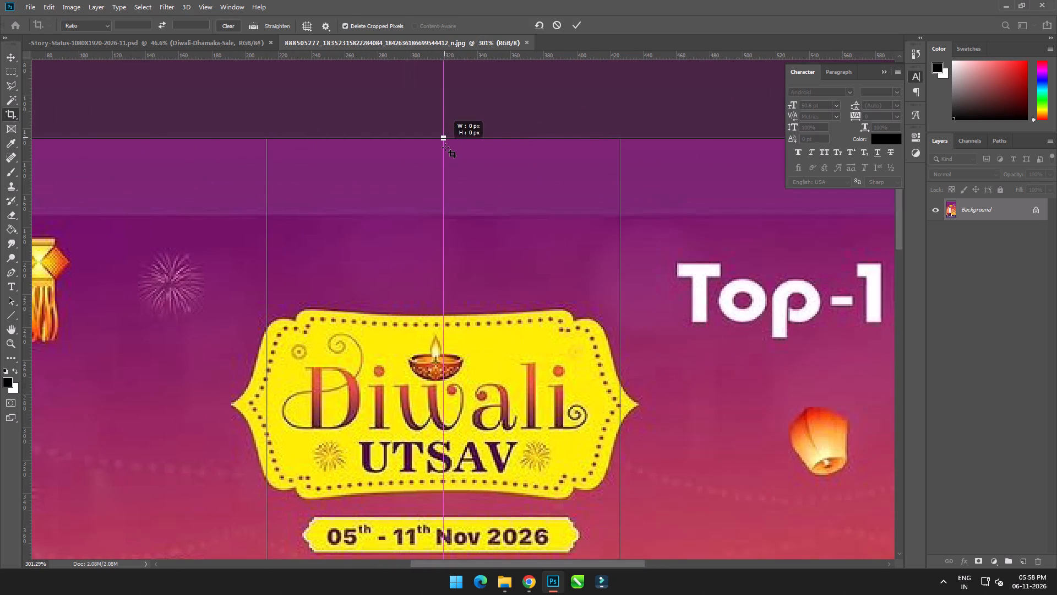
shift+drag(445, 147, 445, 149)
drag(443, 140, 454, 205)
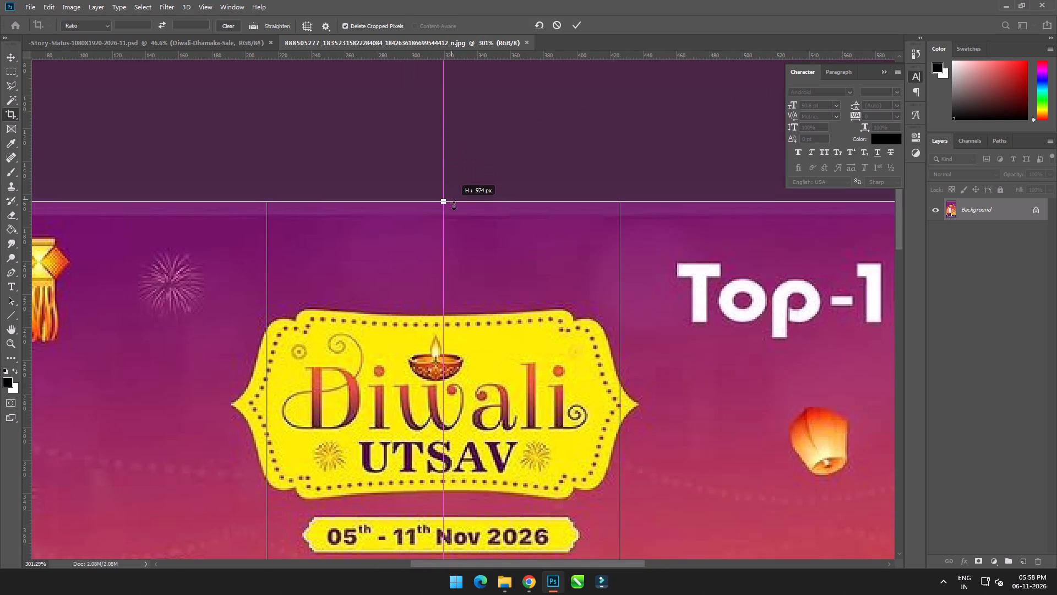
drag(454, 205, 457, 216)
alt+scroll(456, 212, down, 12)
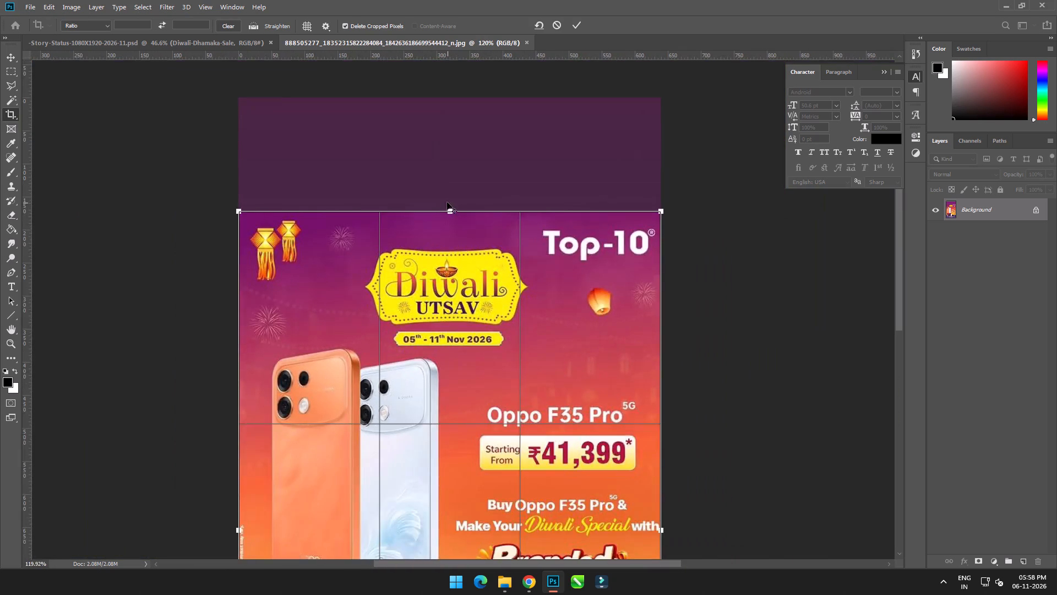
alt+scroll(447, 202, down, 3)
alt+scroll(474, 538, up, 9)
scroll(453, 431, down, 5)
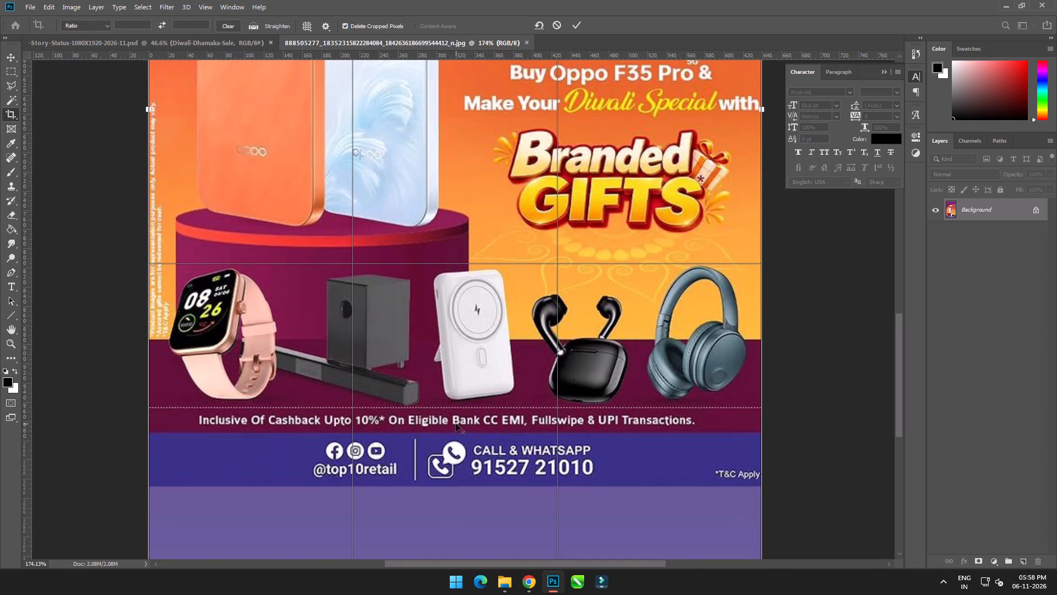
scroll(456, 424, down, 15)
alt+scroll(456, 438, up, 7)
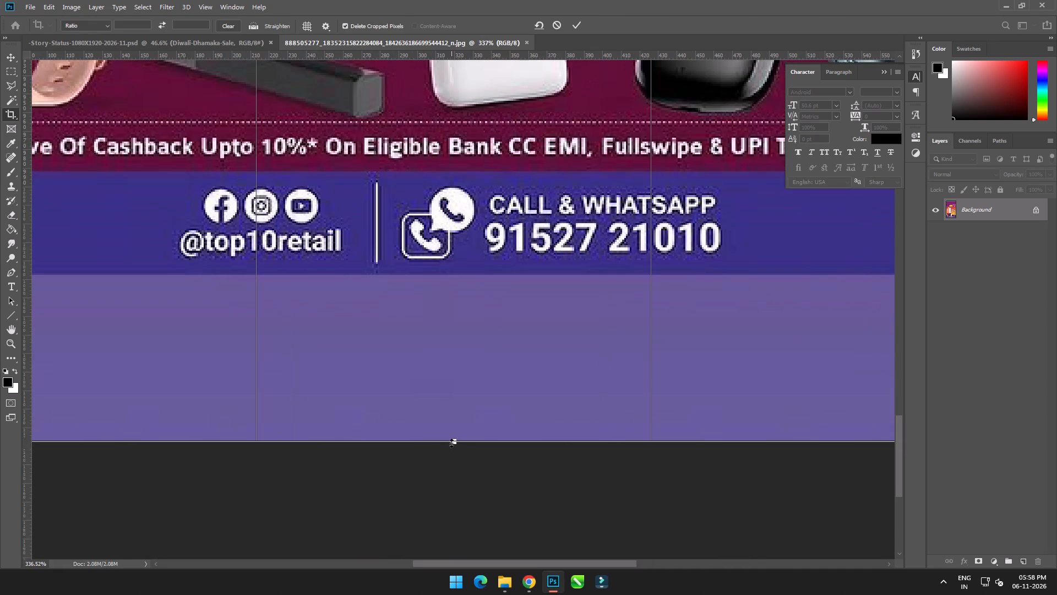
Trim the plain purple band below the poster's contact strip to about 877 px height and apply the crop.
drag(453, 442, 464, 278)
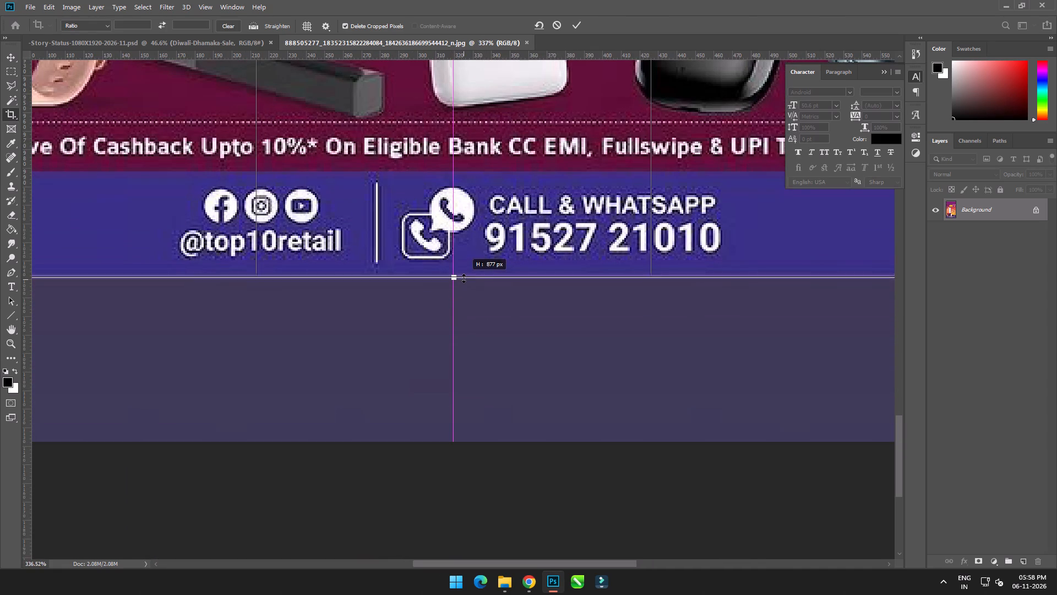
drag(464, 278, 464, 277)
key(ctrl+0)
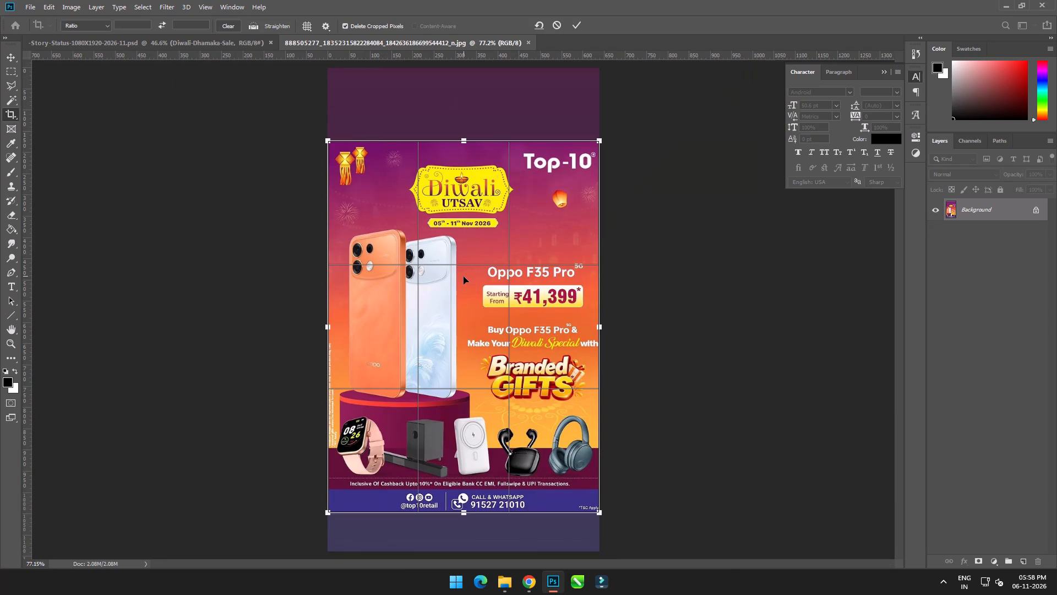
key(Return)
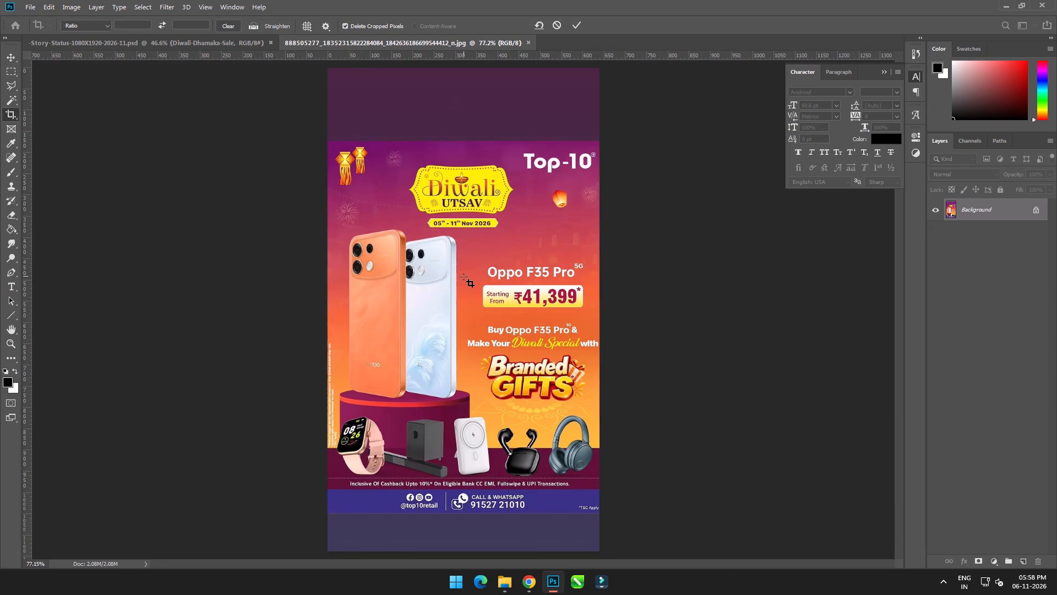
key(ctrl+0)
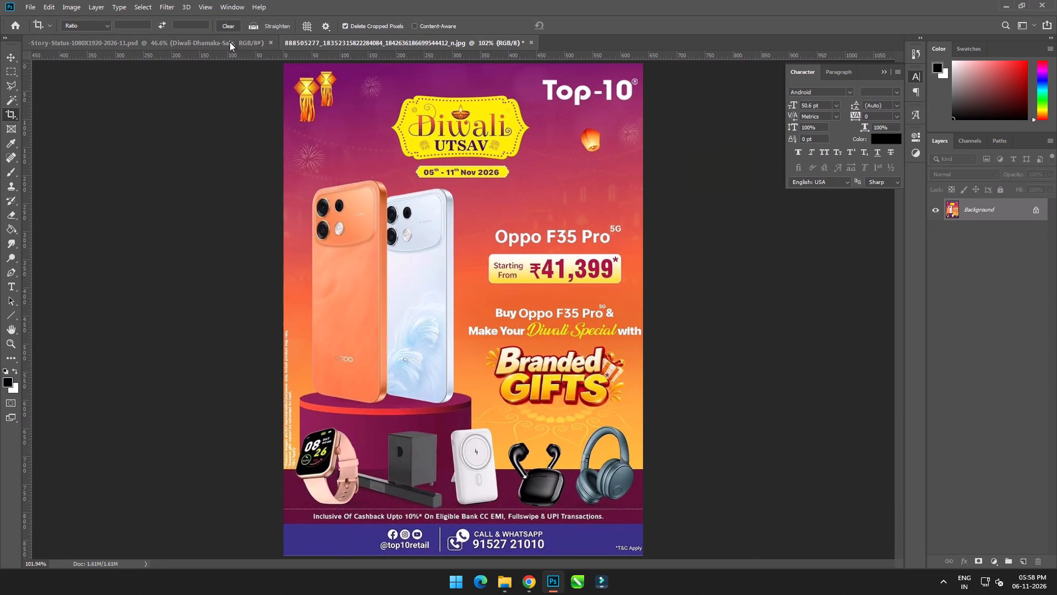
Copy the Contact-West, Contact-Bhabola and Contact-Nsp groups from the Story-Status design into the cropped Oppo poster.
click(230, 42)
click(13, 54)
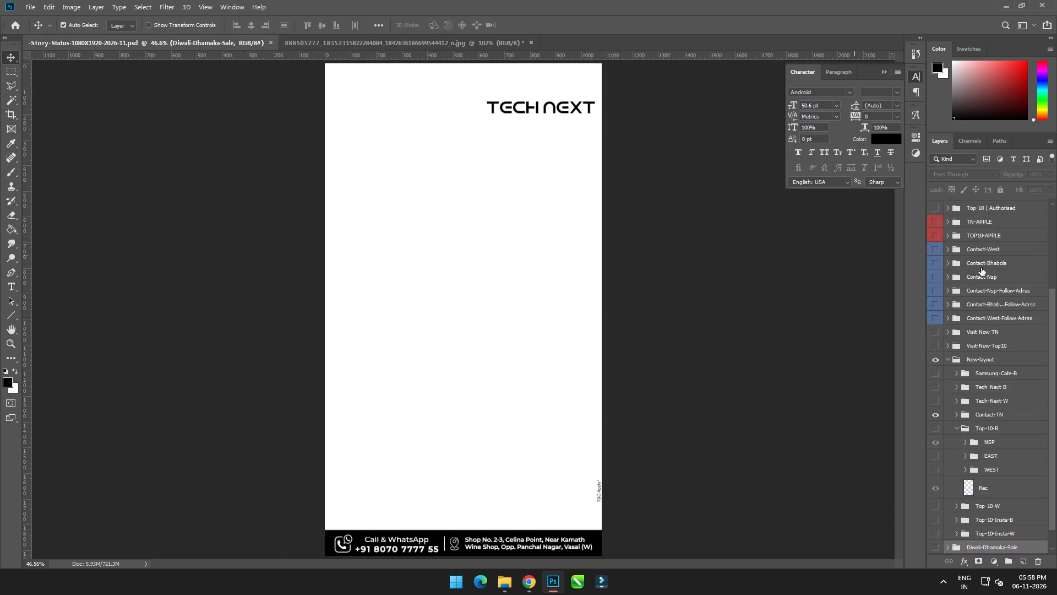
click(983, 278)
shift+click(984, 252)
key(ctrl+c)
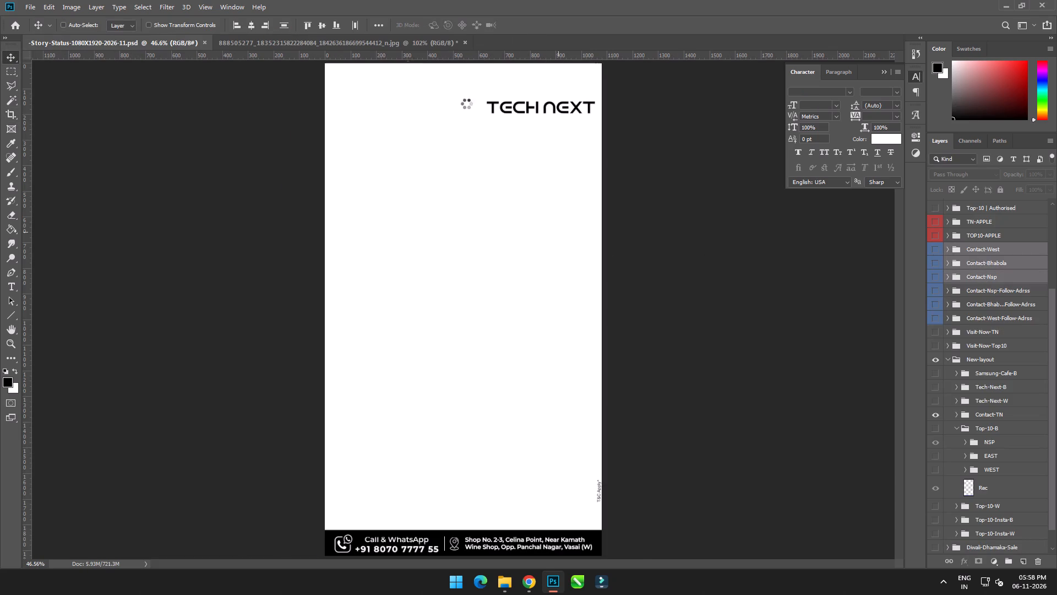
click(388, 41)
key(ctrl+v)
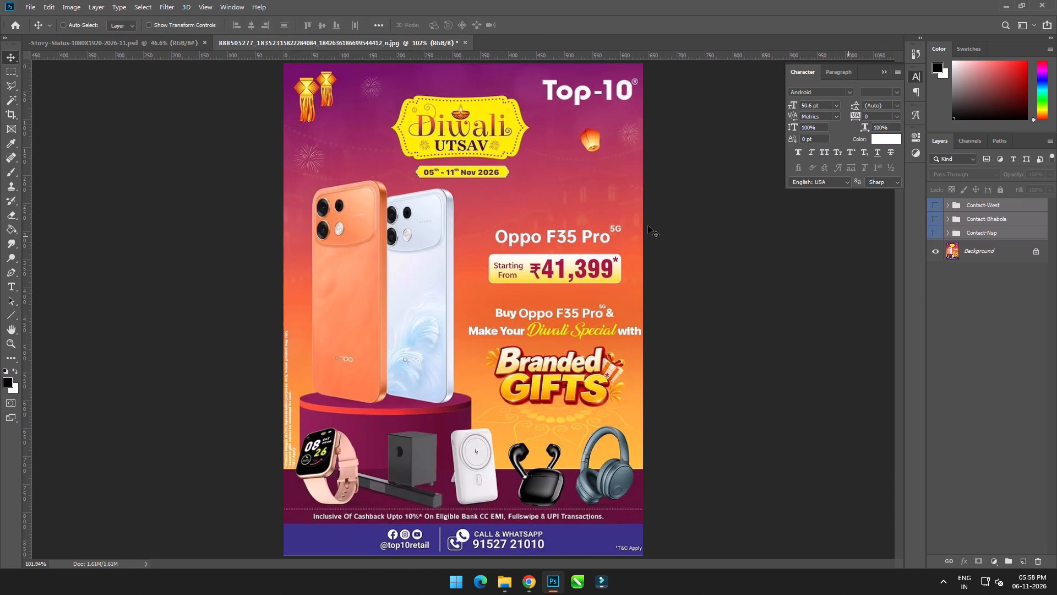
Show Contact-Nsp and scale the three contact groups to 59.15%, the poster's width, placing them over the bottom contact strip.
click(941, 232)
key(ctrl+t)
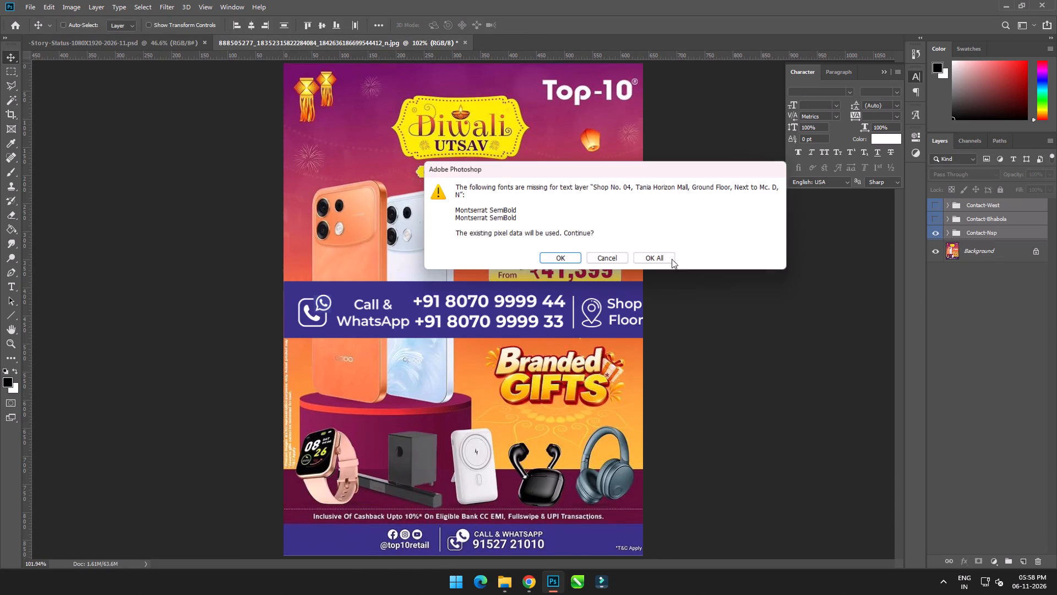
click(655, 258)
drag(893, 307, 771, 312)
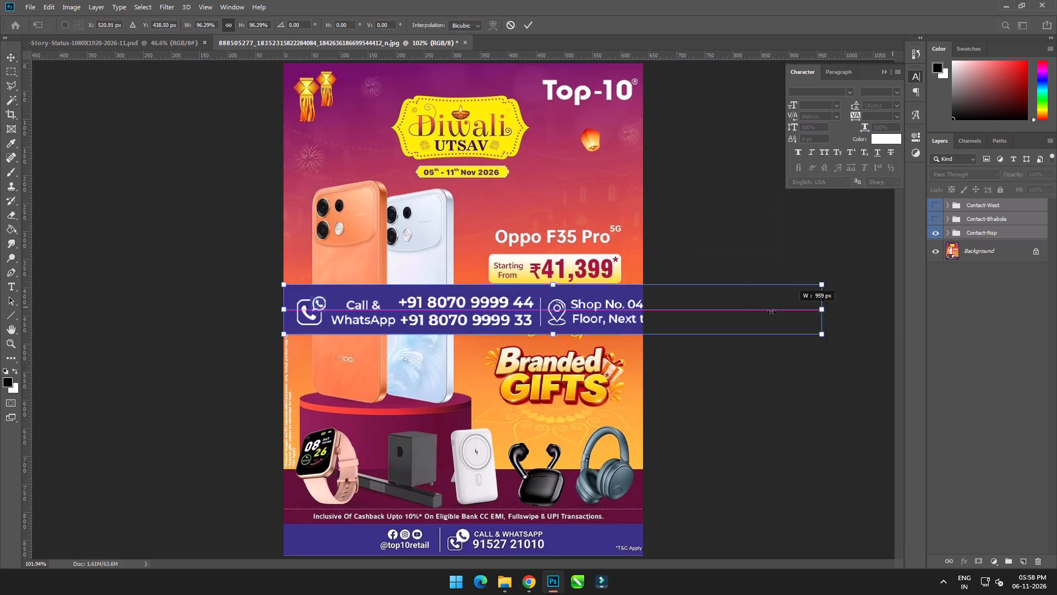
drag(771, 312, 647, 313)
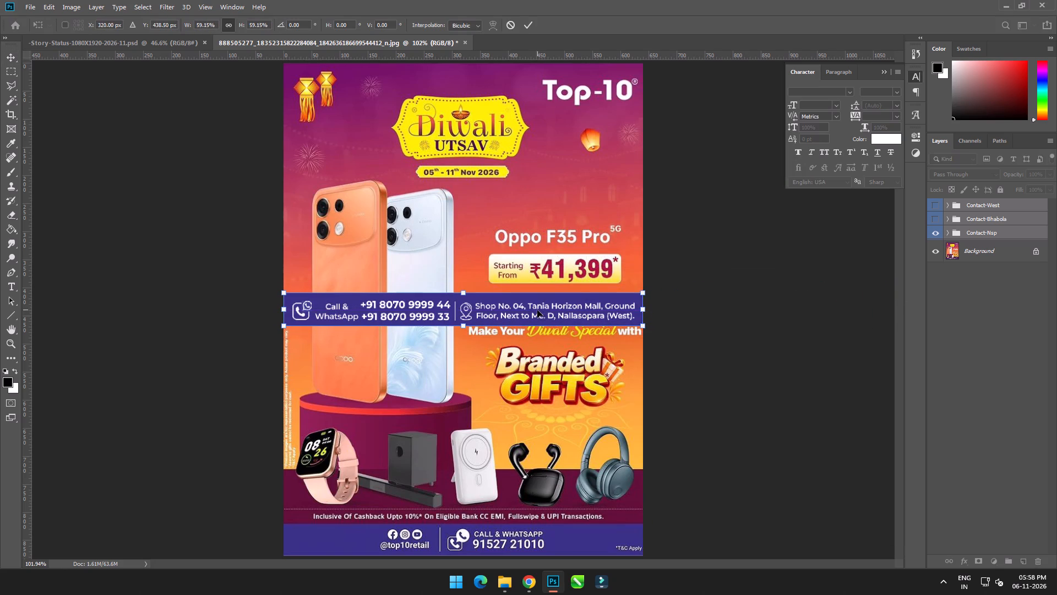
drag(537, 310, 538, 540)
alt+scroll(609, 573, up, 8)
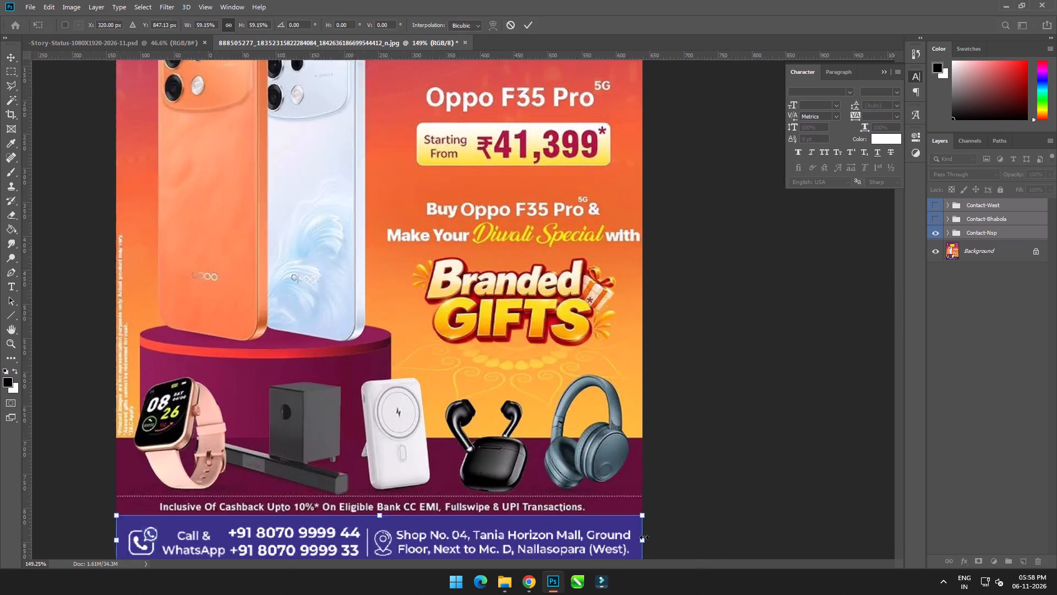
alt+scroll(644, 537, up, 5)
click(529, 29)
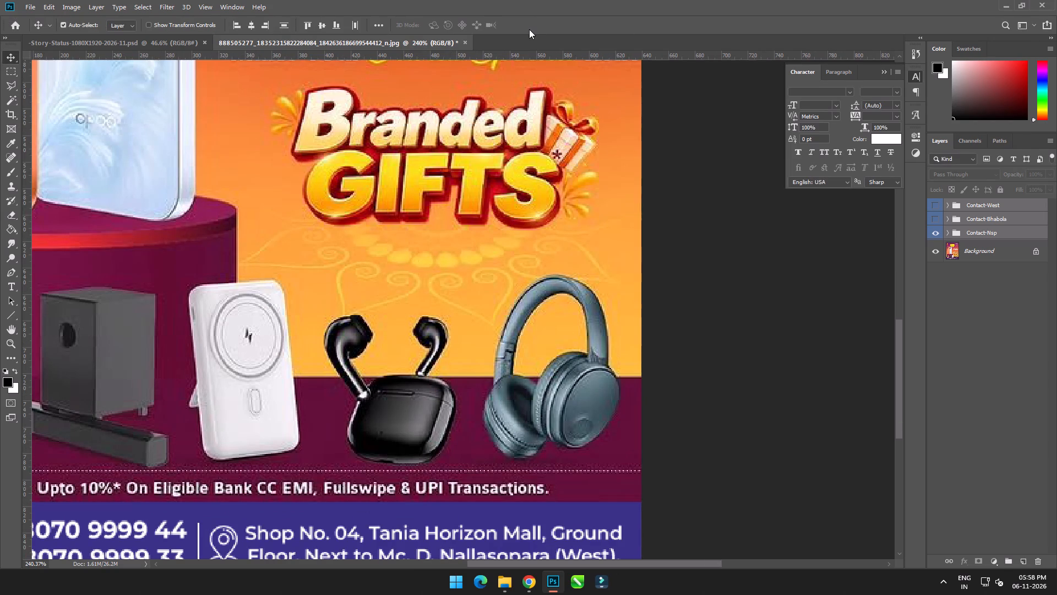
key(ctrl+0)
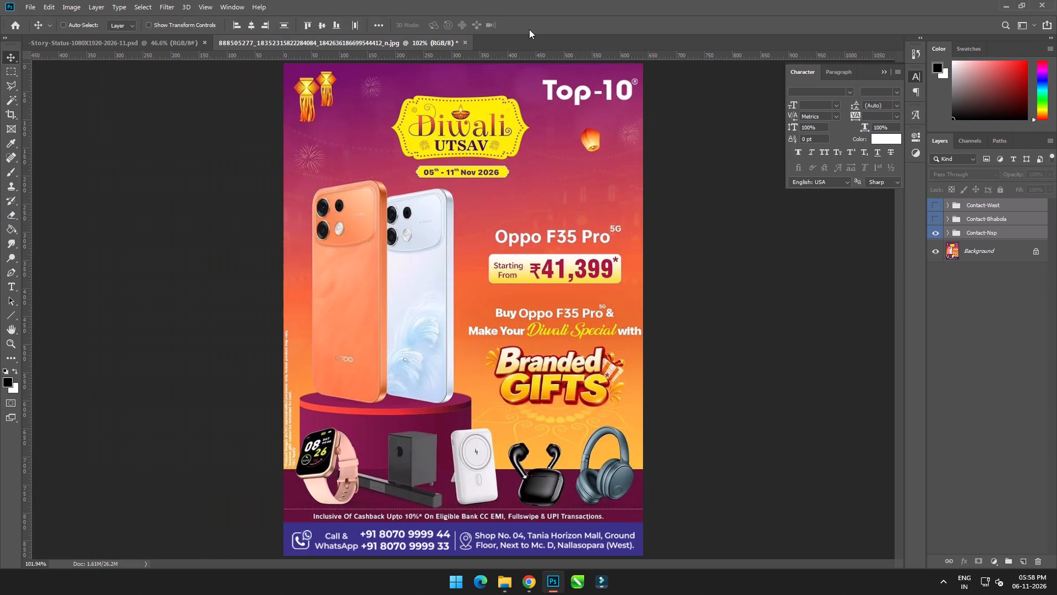
Check the existing Diwali post files and their naming in the Insta Post folder, then return to the poster.
key(alt+Tab)
key(alt+Tab)
key(alt+Tab)
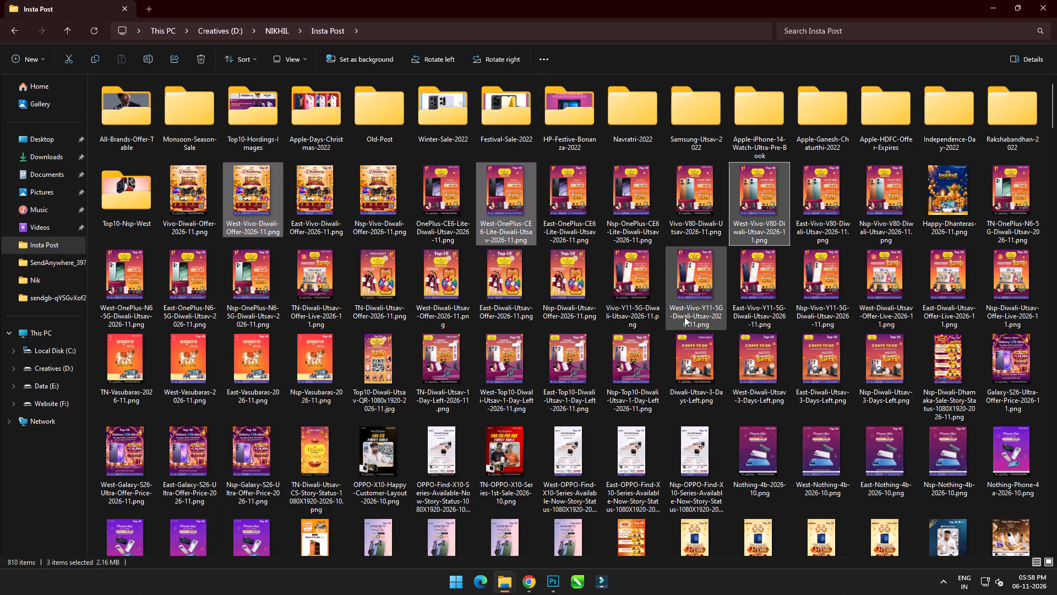
click(589, 296)
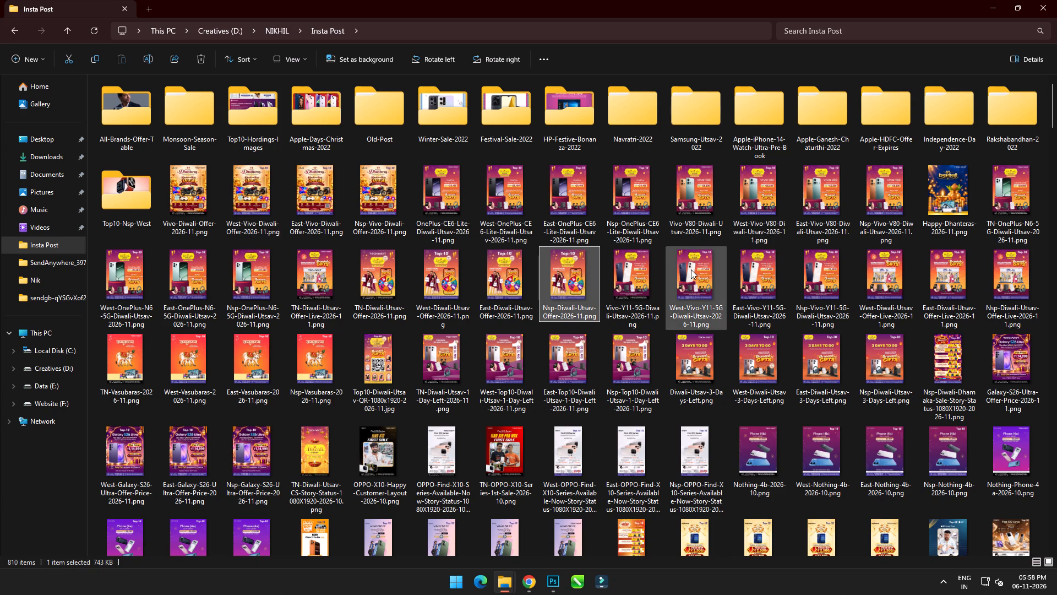
key(alt+Tab)
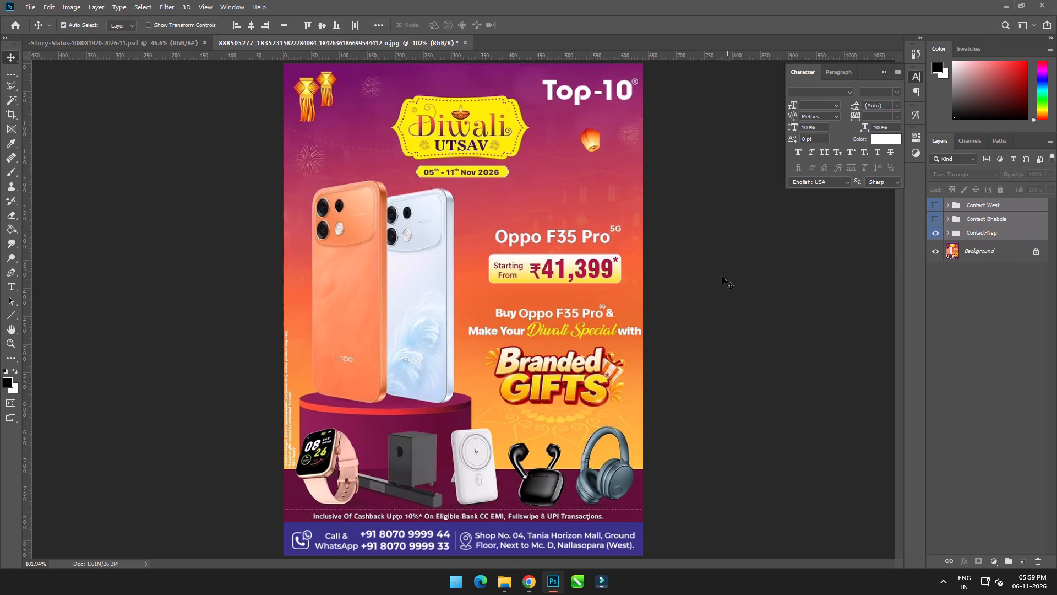
Quick-export the poster as PNG to the Insta Post folder, named Nsp-OPPO-F35-Pro-5G-Diwali-Utsav-2026-11, copying that name before saving.
click(28, 8)
click(183, 157)
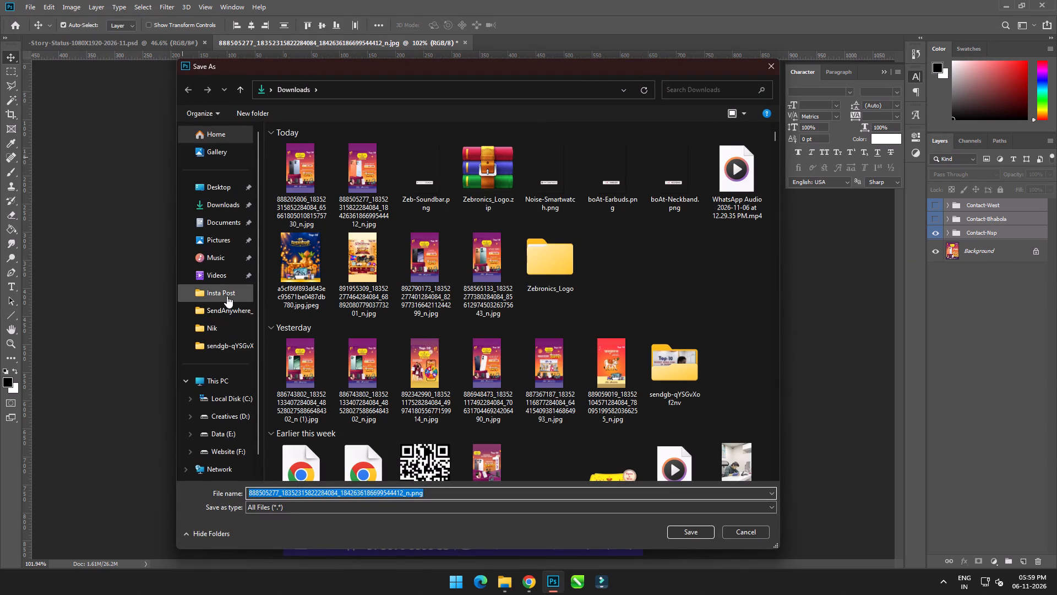
click(227, 296)
click(300, 477)
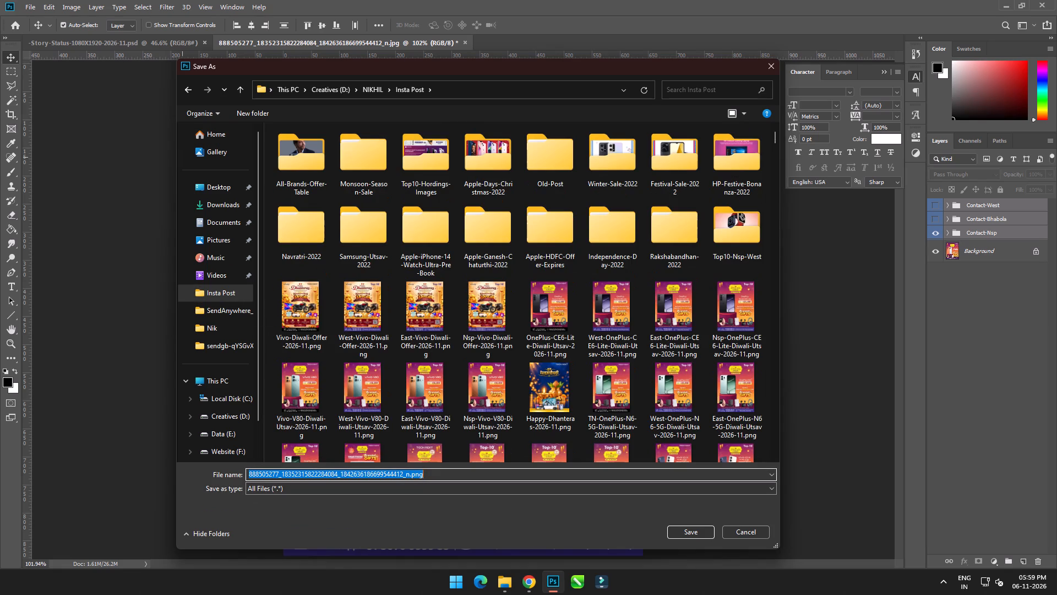
text(Nsp-OPPO-F35-Pro)
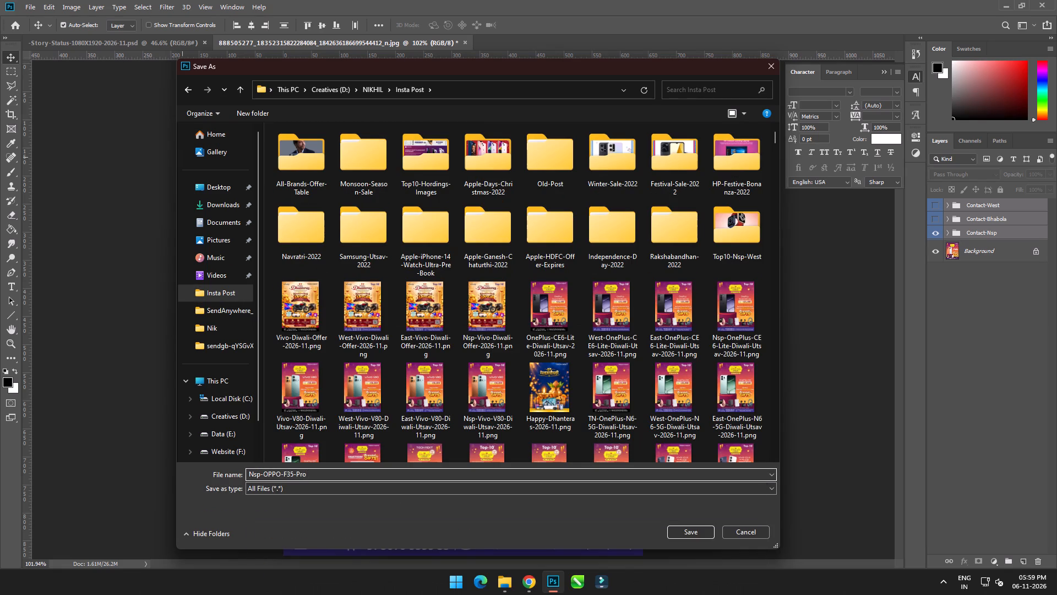
drag(506, 69, 595, 504)
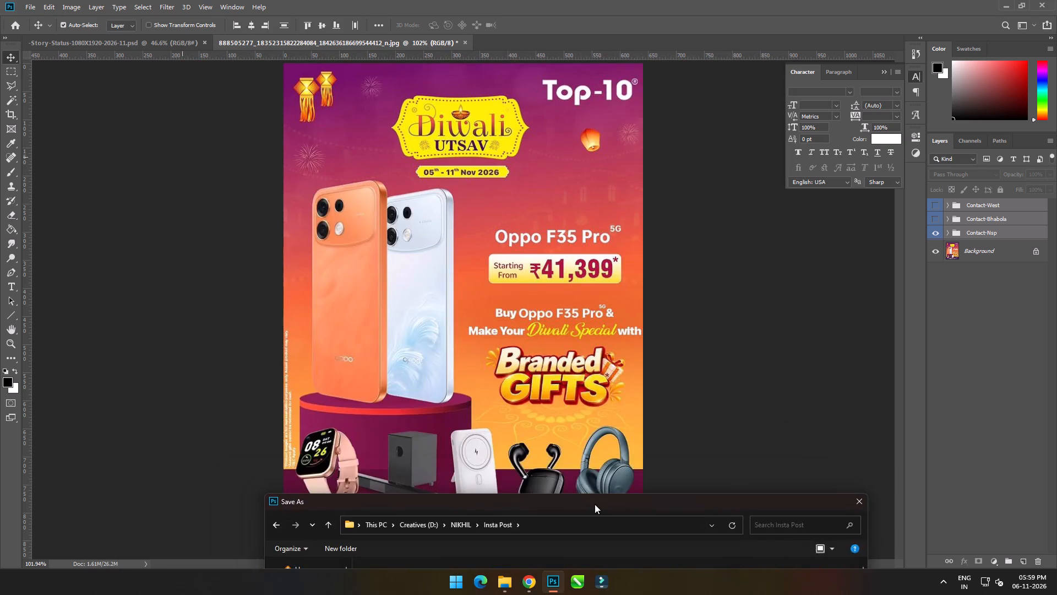
drag(595, 504, 517, 81)
text(-5)
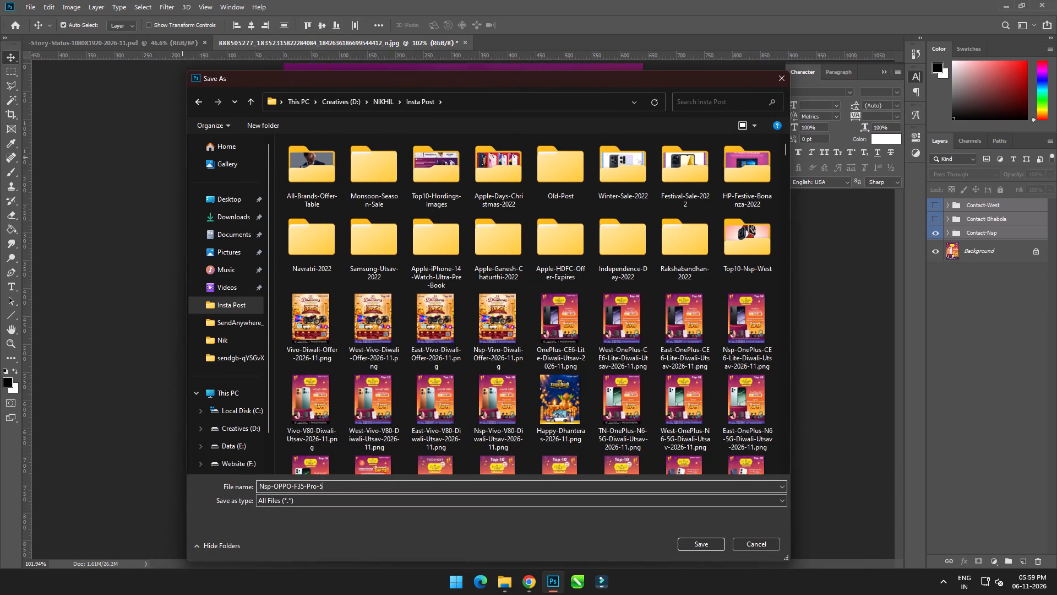
text(G-Diwali-Utsav-2026-)
text(11)
key(ctrl+a)
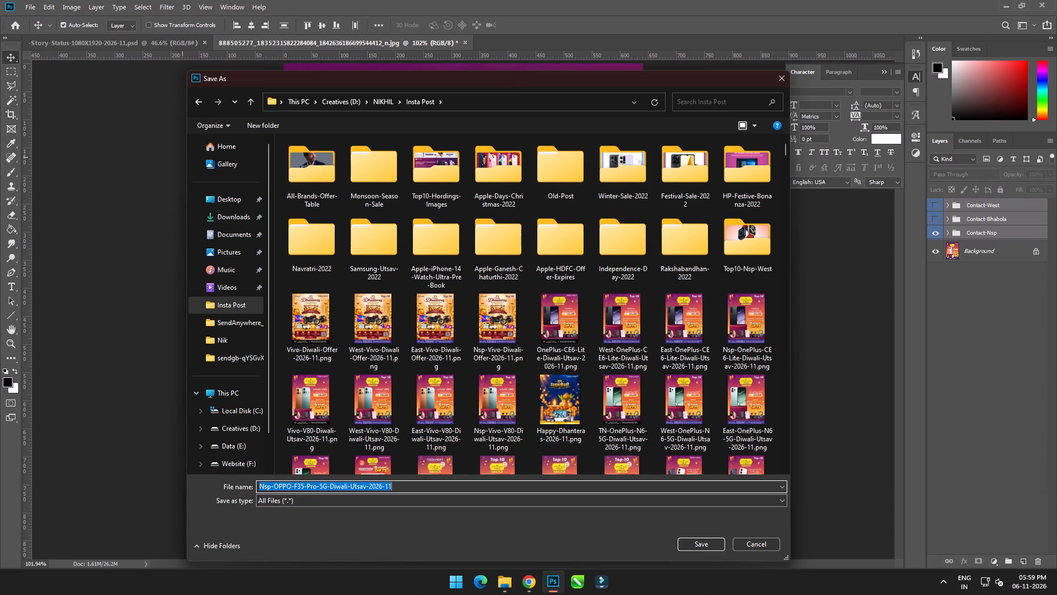
key(ctrl+c)
key(ctrl+c)
click(707, 540)
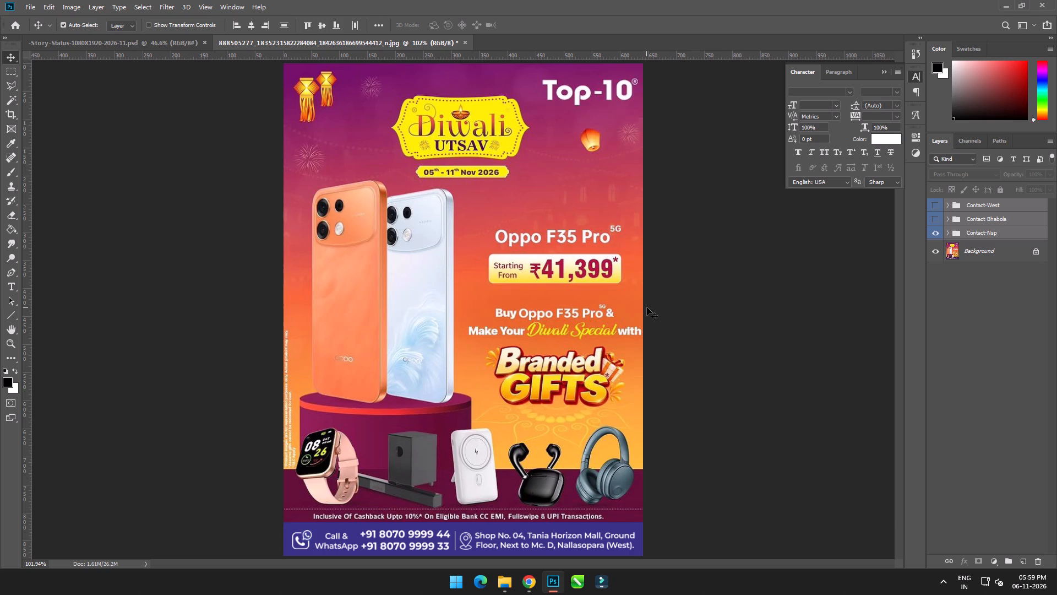
Swap the footer contact details by hiding the Contact-Nsp group and showing the Contact-Bhabola group.
click(937, 234)
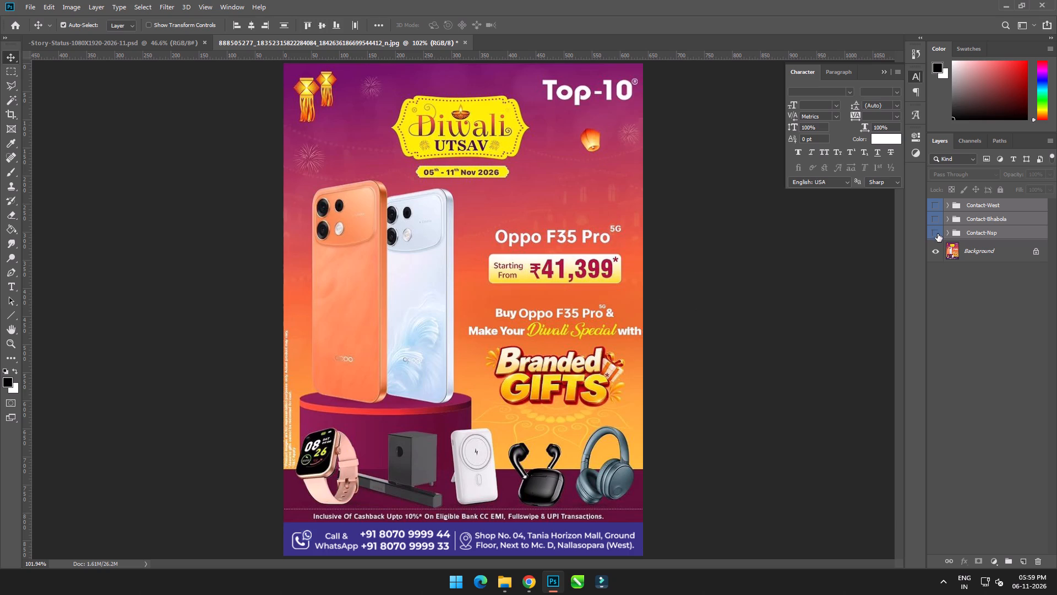
click(938, 222)
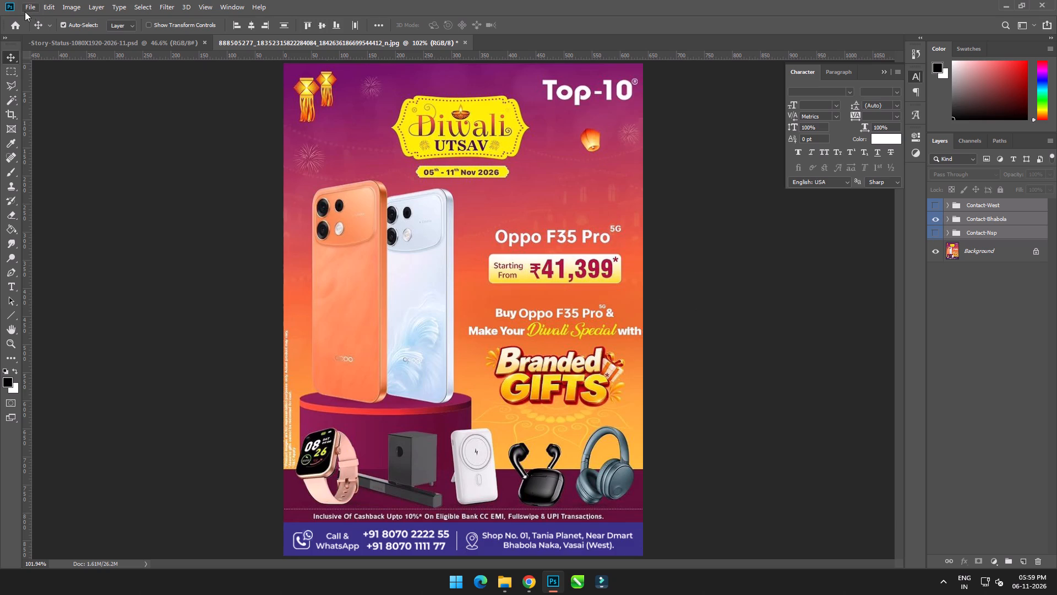
Quick-export the Bhabola version as PNG to the Insta Post folder, named East-OPPO-F35-Pro-5G-Diwali-Utsav-2026-11.png.
click(35, 2)
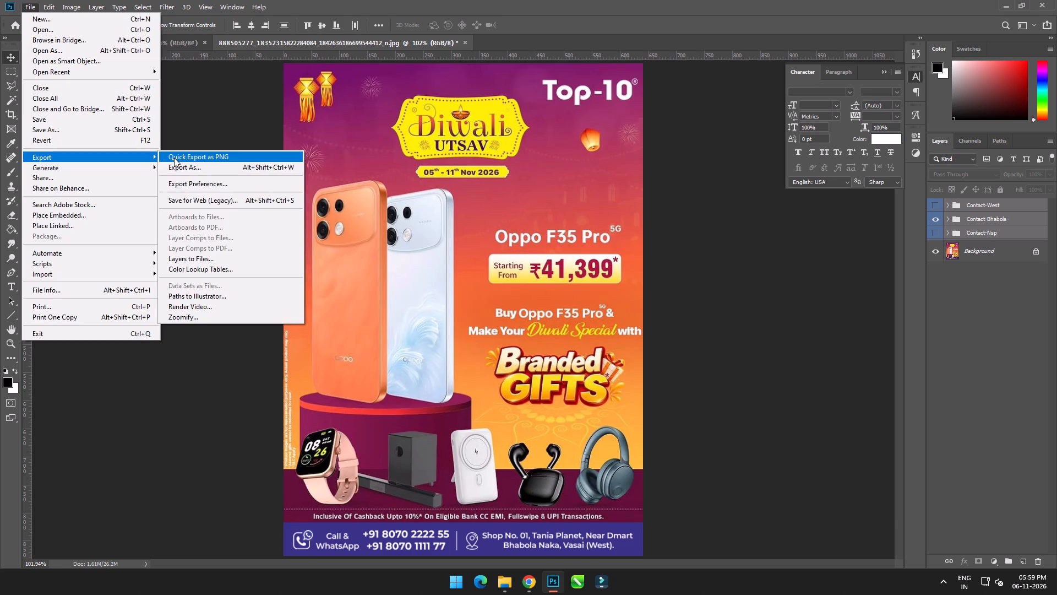
click(174, 158)
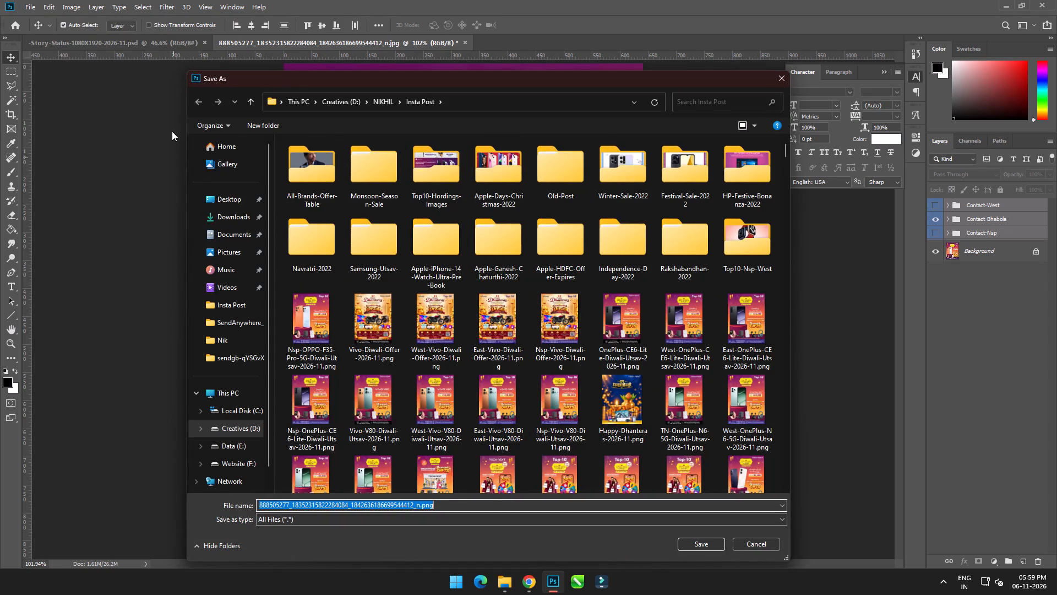
click(329, 352)
click(337, 503)
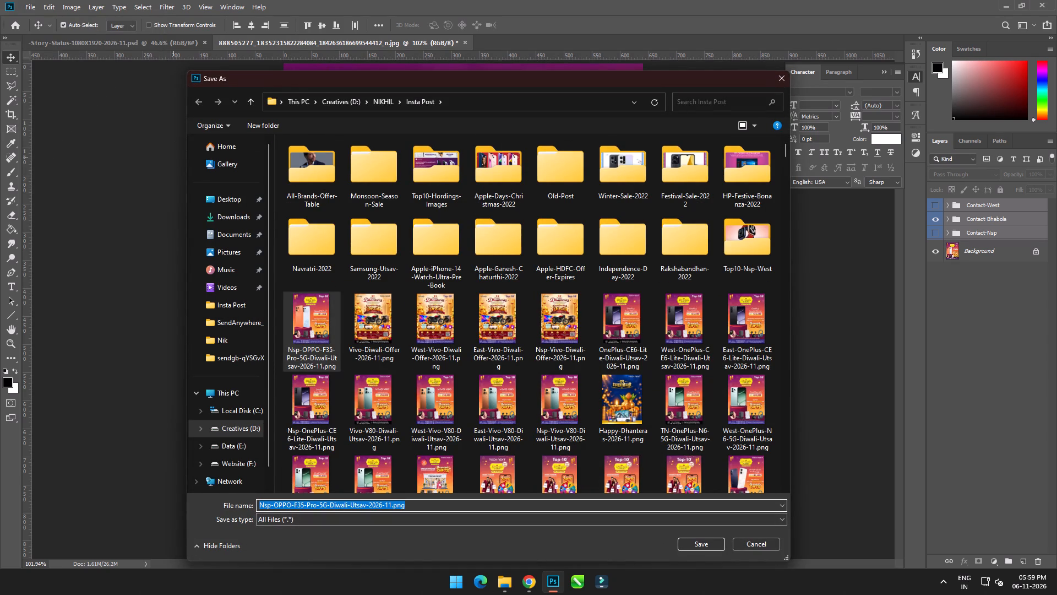
key(Home)
key(Delete)
key(Delete)
key(Delete)
text(Eas)
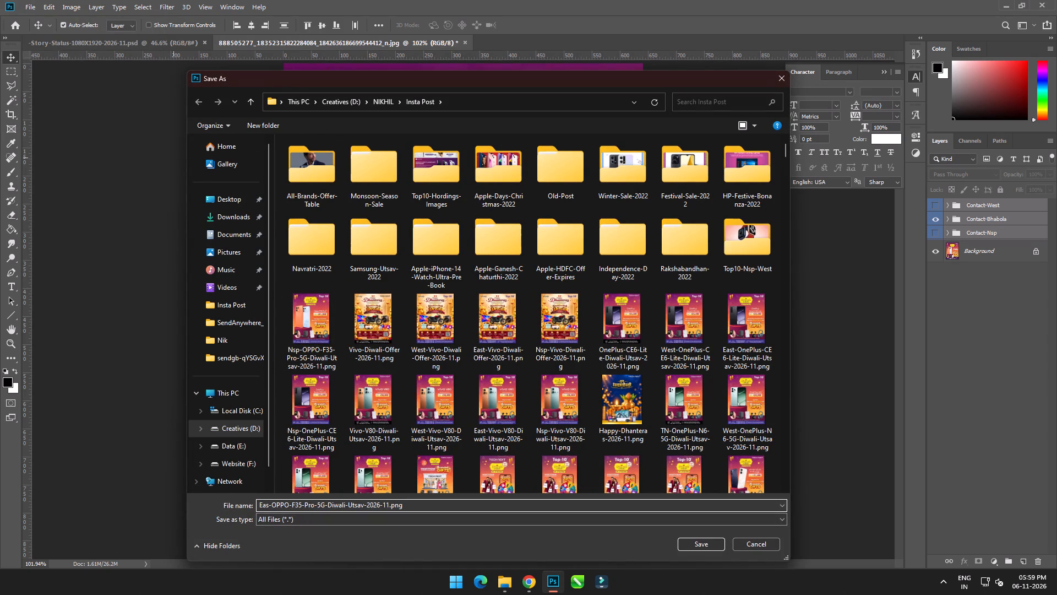
key(t)
key(Return)
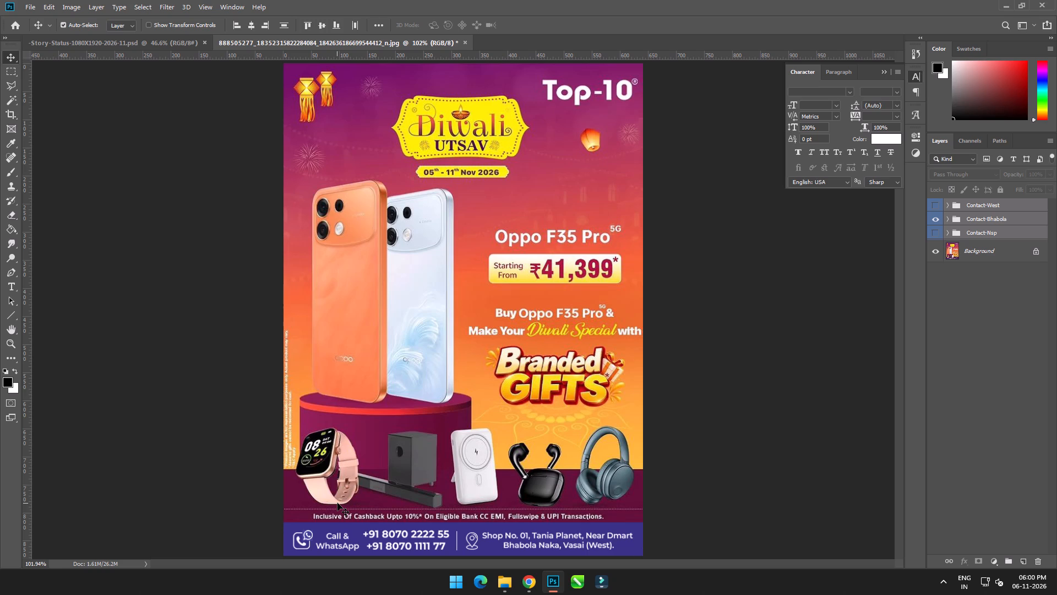
Swap the footer contact details by hiding the Contact-Bhabola group and showing the Contact-West group.
click(937, 220)
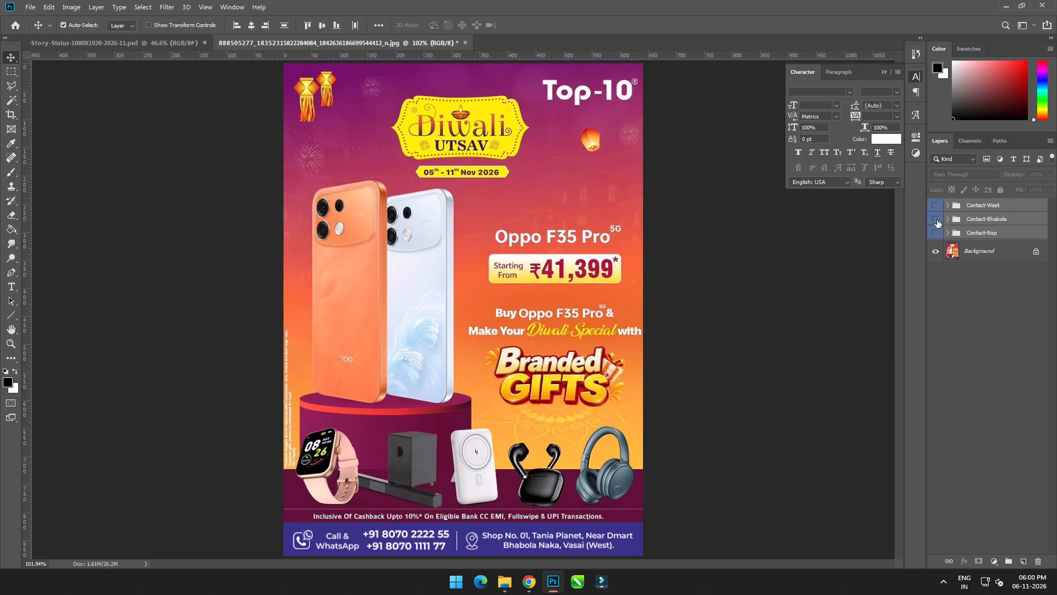
click(938, 210)
Quick-export the West version as PNG to the Insta Post folder, named West-OPPO-F35-Pro-5G-Diwali-Utsav-2026-11.png.
click(29, 14)
click(29, 8)
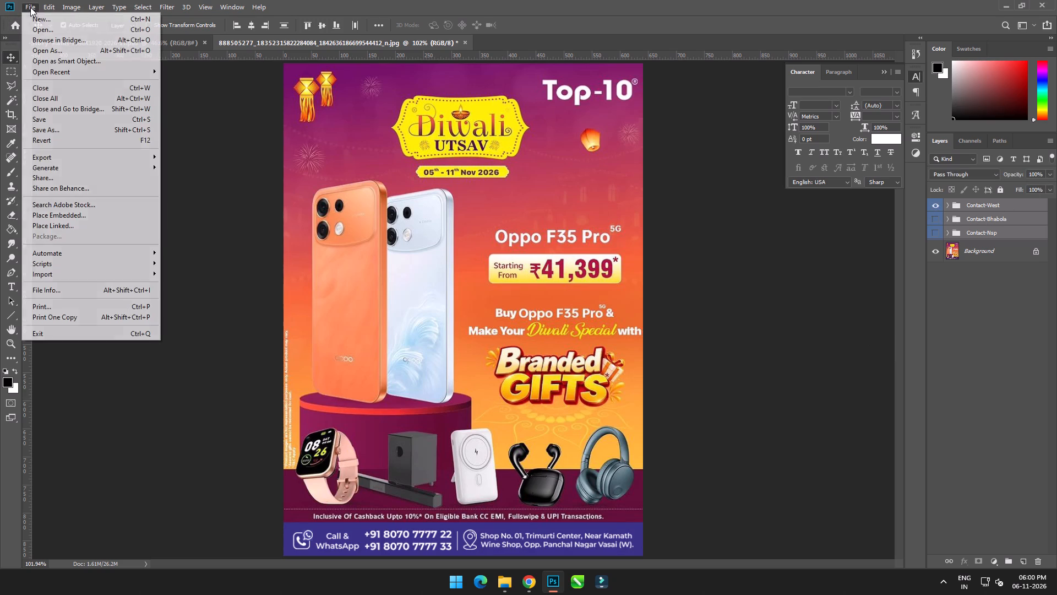
click(204, 155)
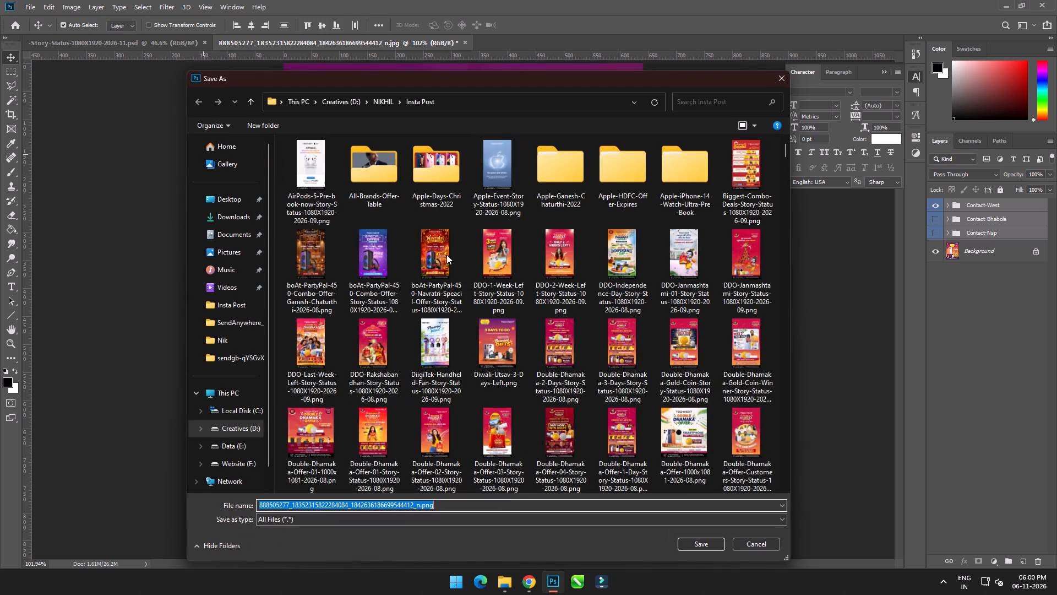
click(313, 328)
click(317, 503)
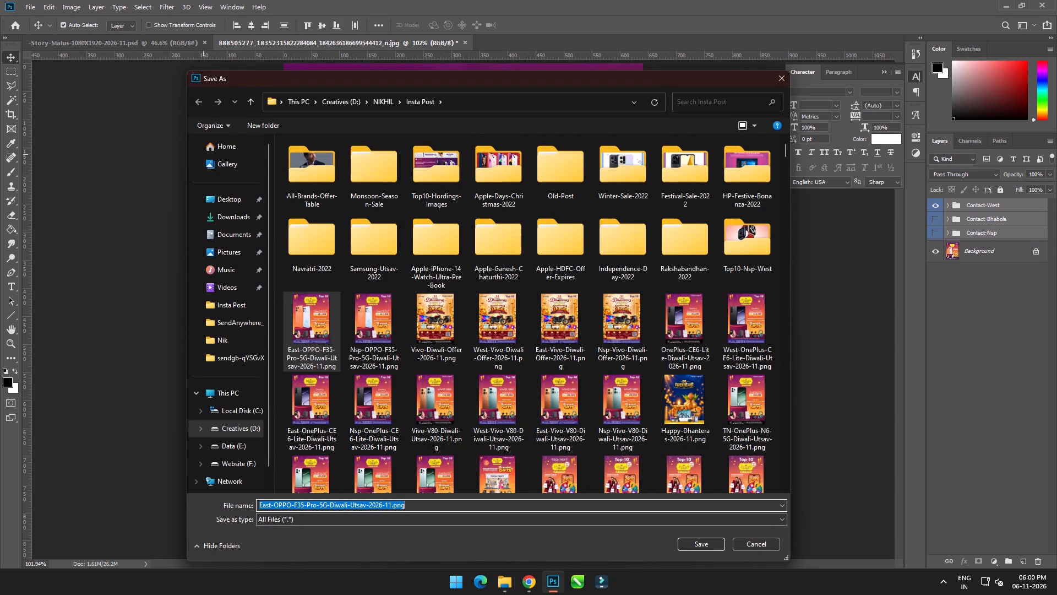
key(Home)
key(Delete)
key(Delete)
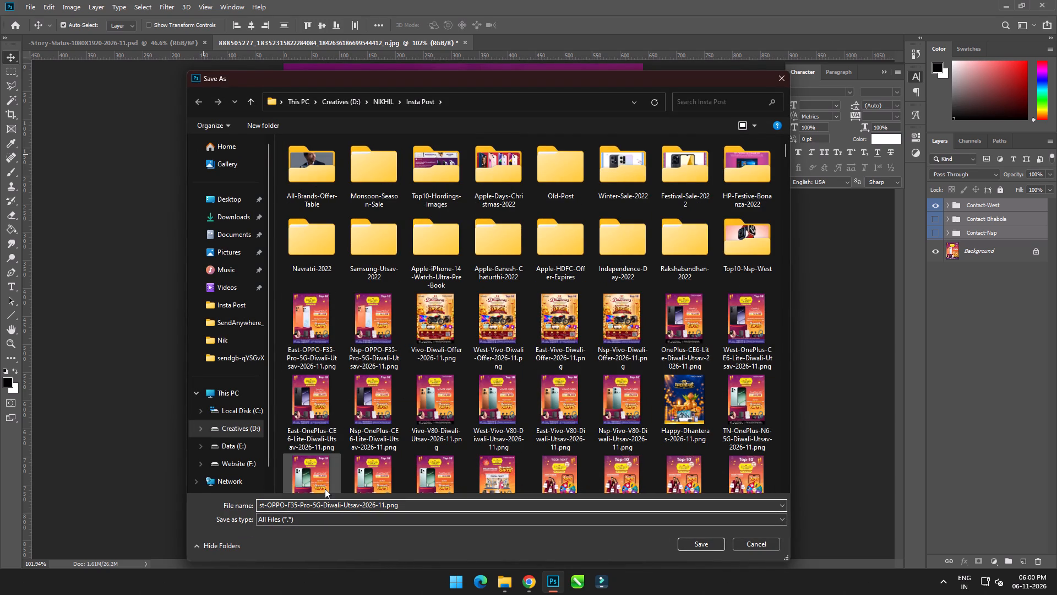
text(We)
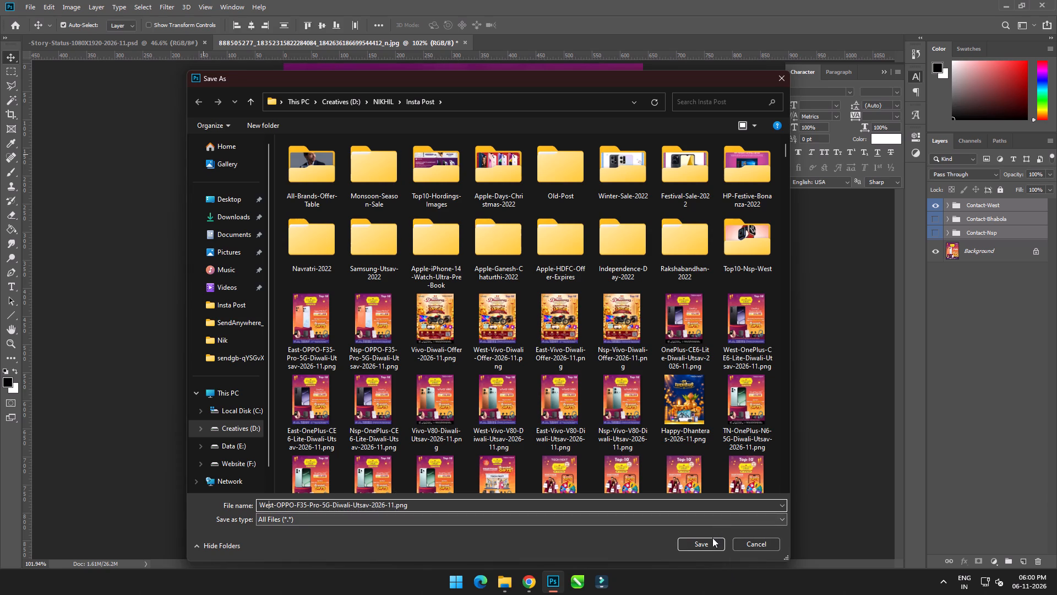
click(711, 543)
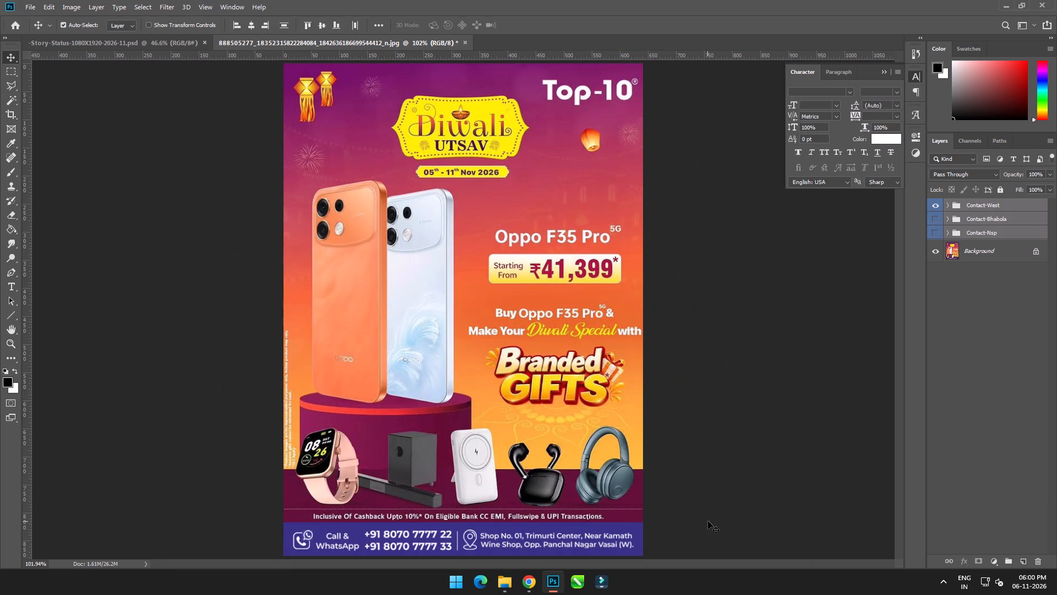
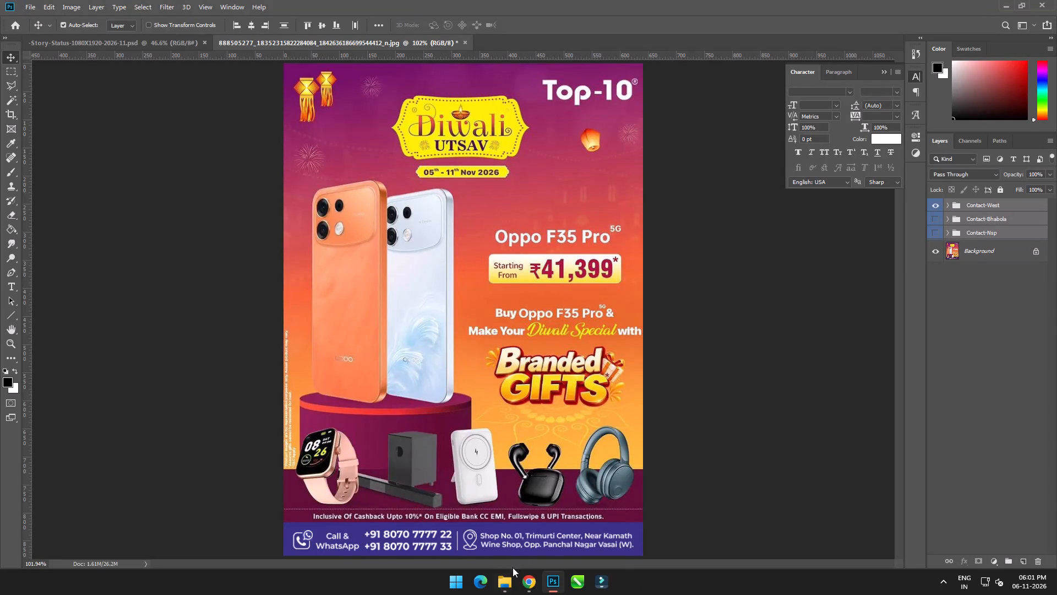
Check the exported files in the Insta Post folder in File Explorer, refreshing the listing, and return to Photoshop.
click(513, 578)
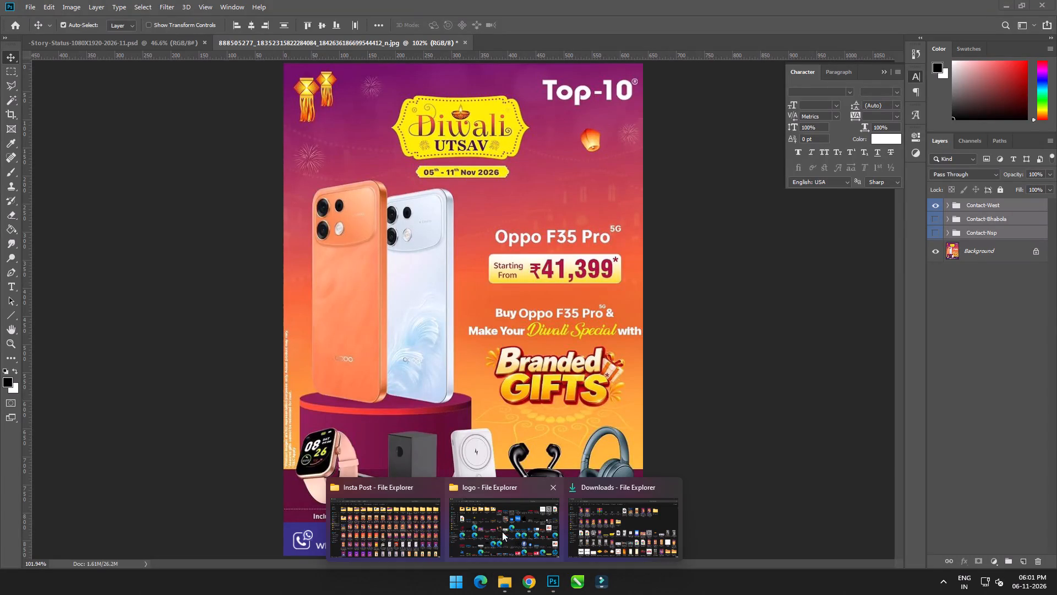
click(401, 528)
click(95, 33)
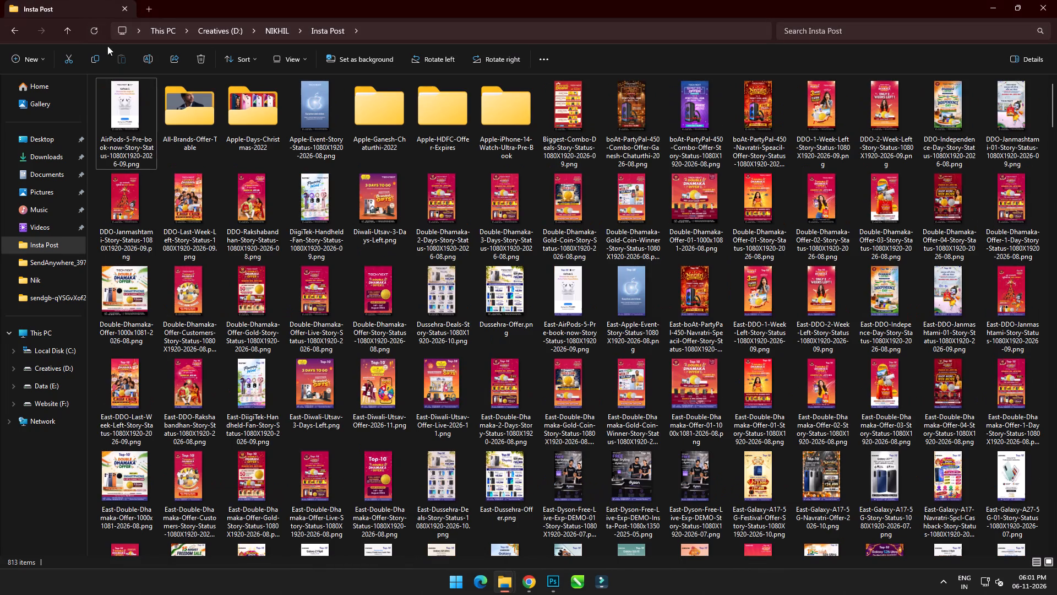
key(alt+Tab)
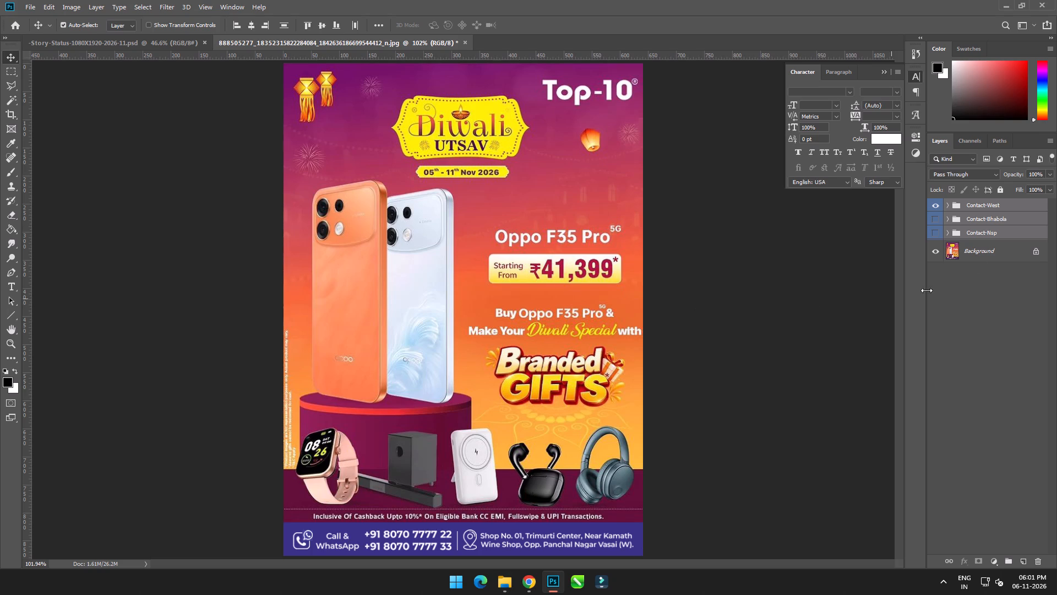
Hide the Contact-West group, unlock the Background layer, duplicate it, and hide the original beneath the copy.
click(938, 205)
click(975, 250)
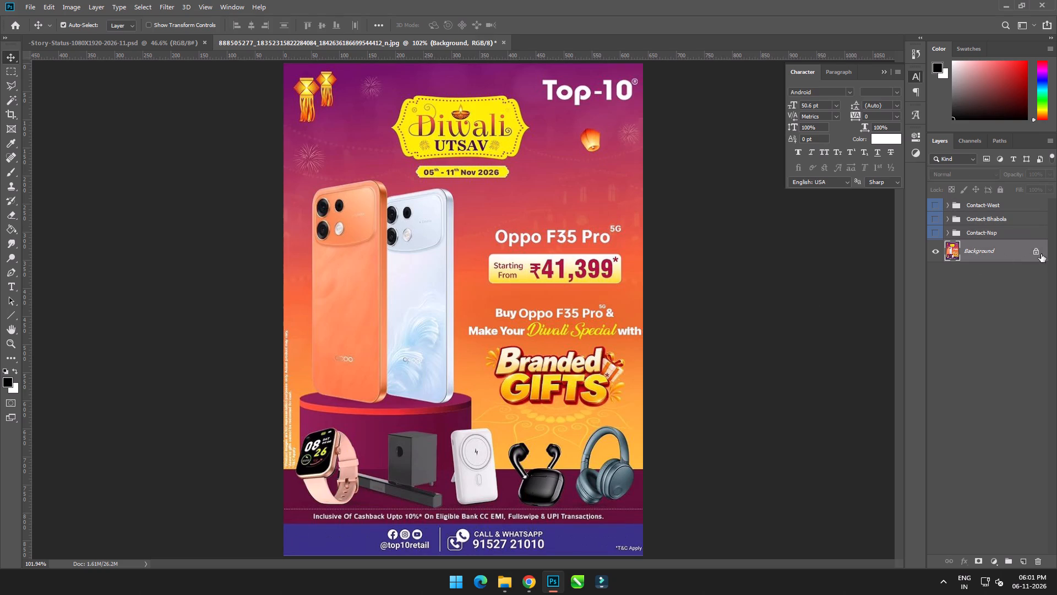
click(1035, 250)
key(ctrl+j)
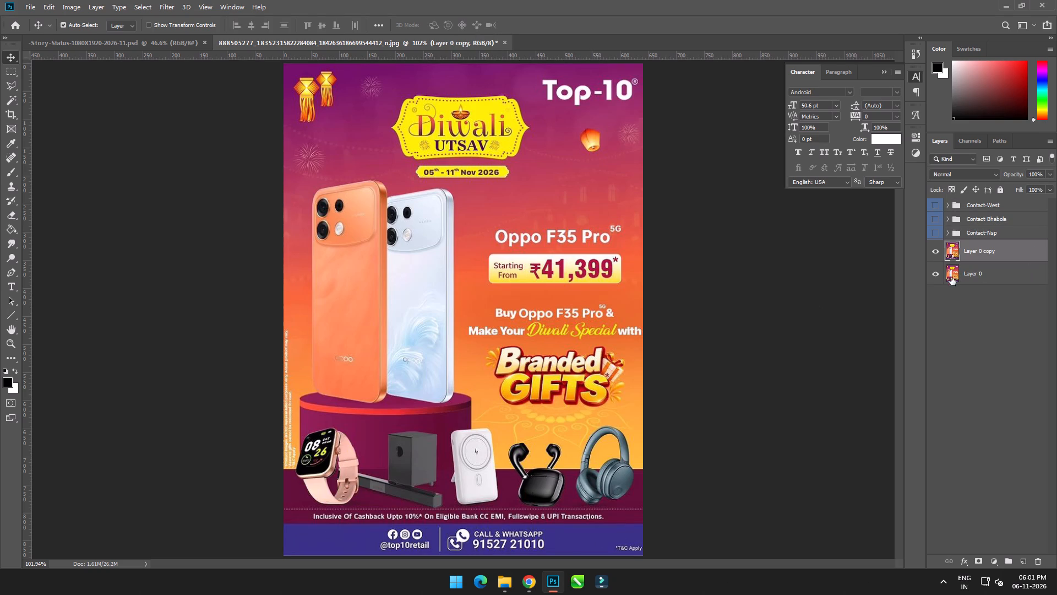
click(941, 273)
Remove the Top-10 logo and its registered mark from the duplicated poster layer with the Spot Healing Brush.
key(j)
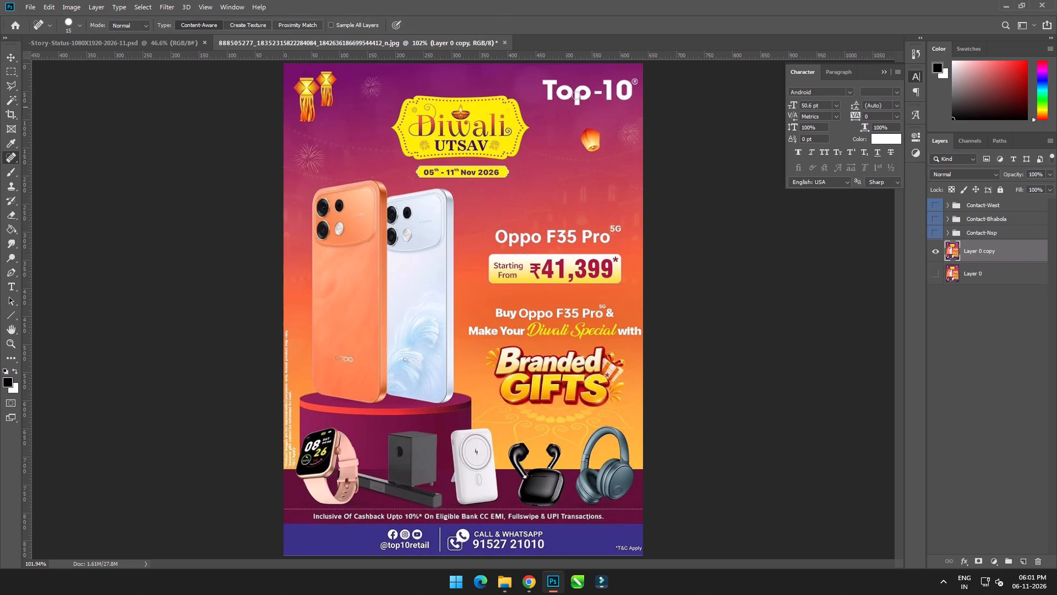
alt+scroll(603, 81, up, 8)
alt+scroll(605, 84, down, 1)
scroll(634, 117, up, 9)
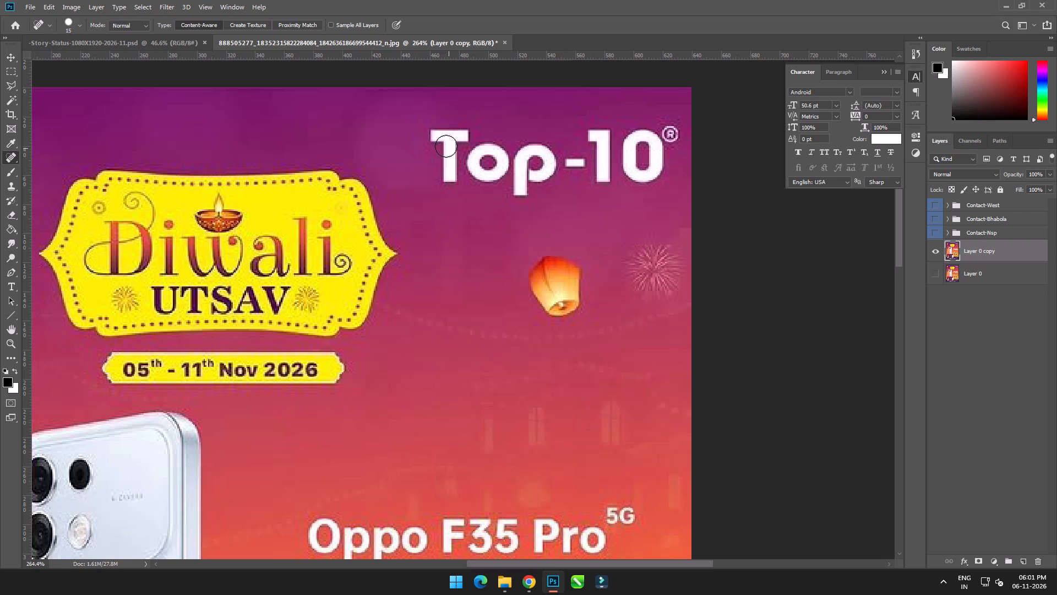
drag(431, 134, 663, 134)
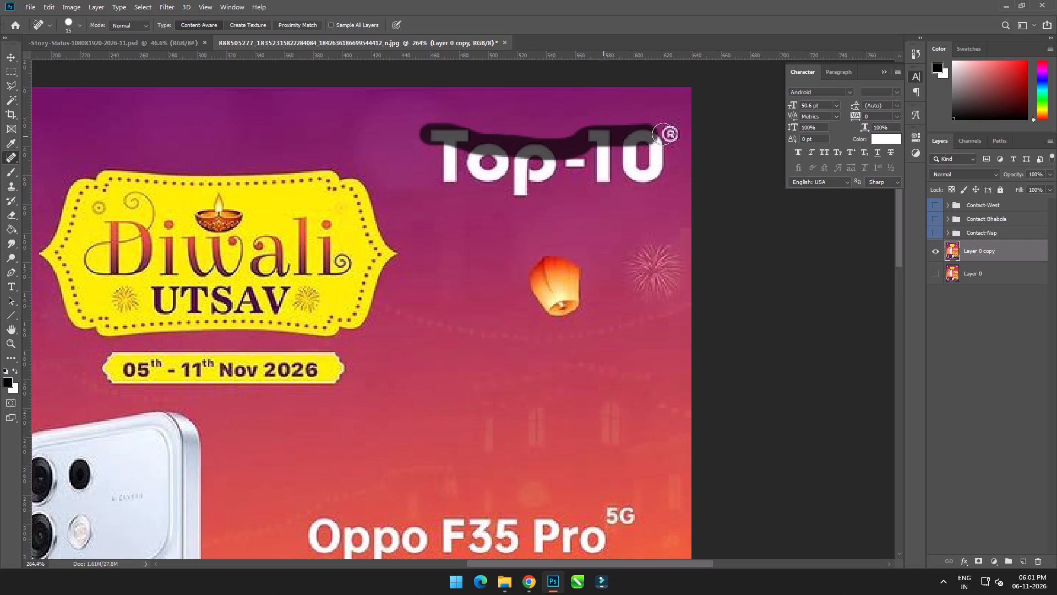
drag(663, 134, 460, 186)
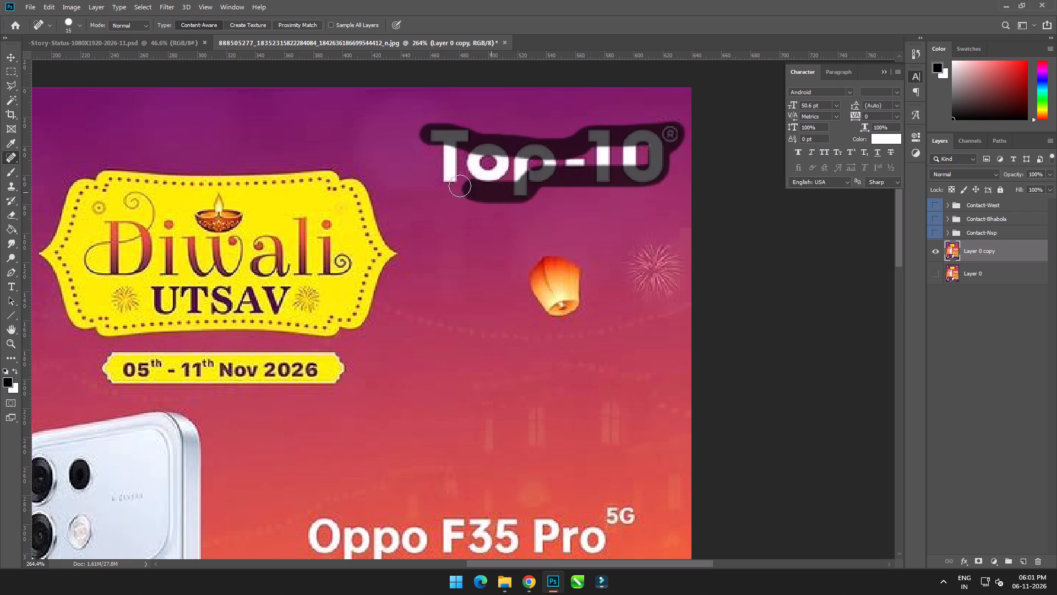
drag(460, 186, 522, 174)
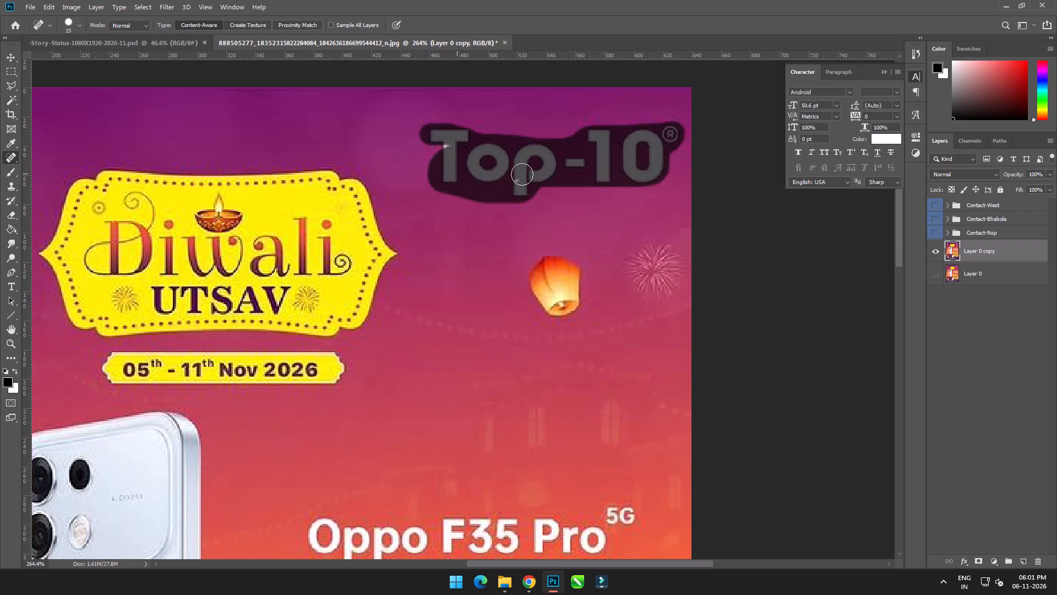
drag(522, 174, 452, 139)
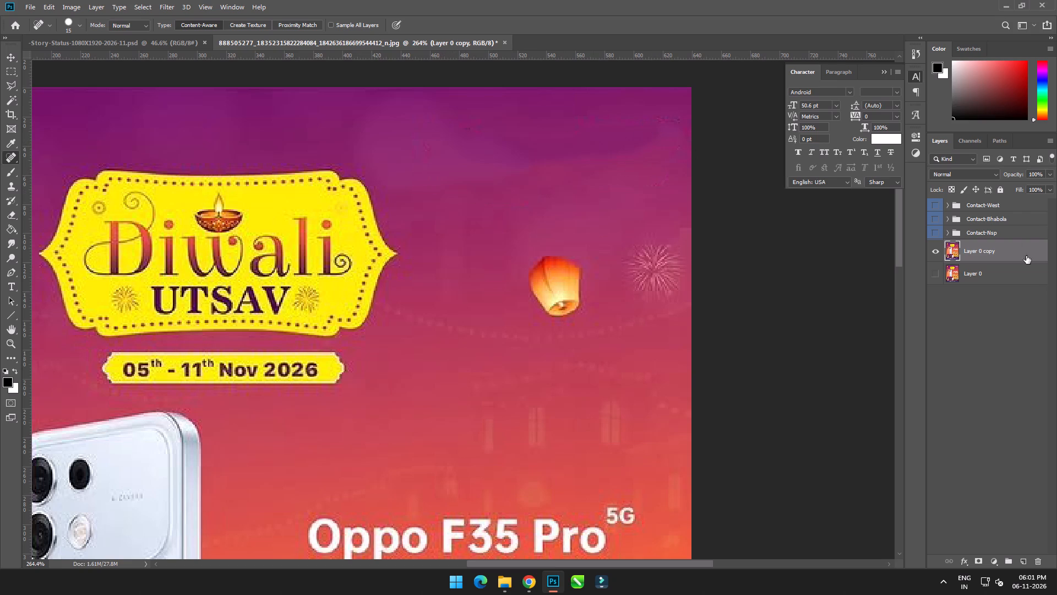
Add a white text layer reading "Tech Next" in the Android font where the Top-10 logo was.
key(t)
alt+scroll(598, 172, down, 5)
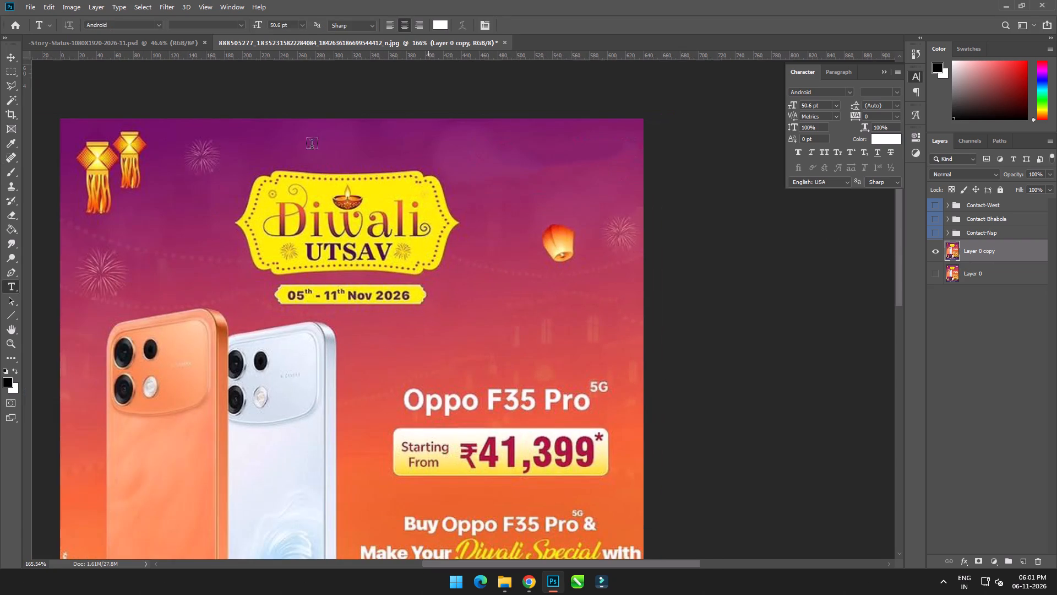
click(533, 153)
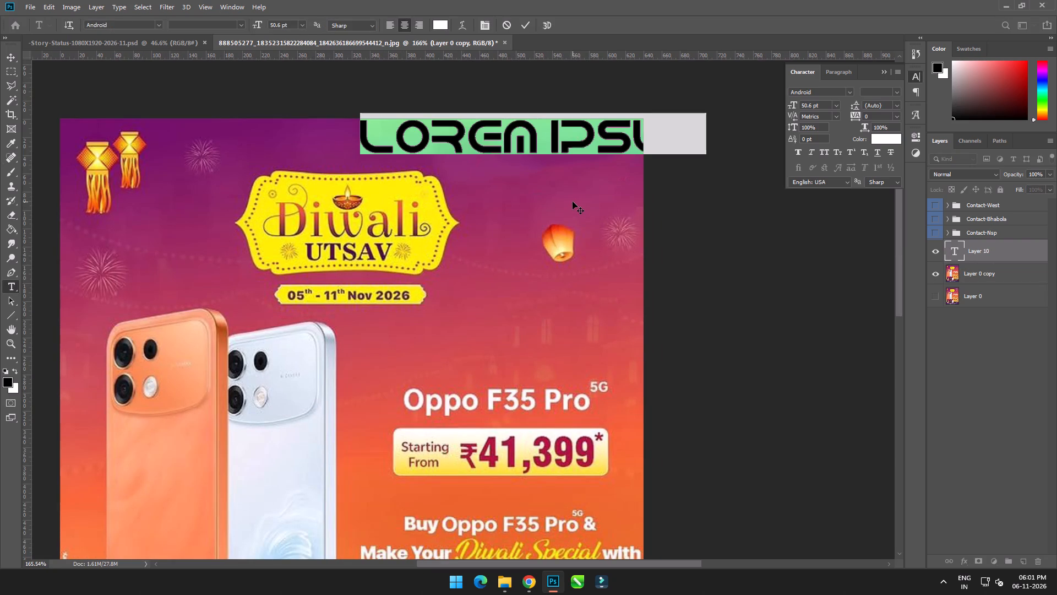
text(Tech Next)
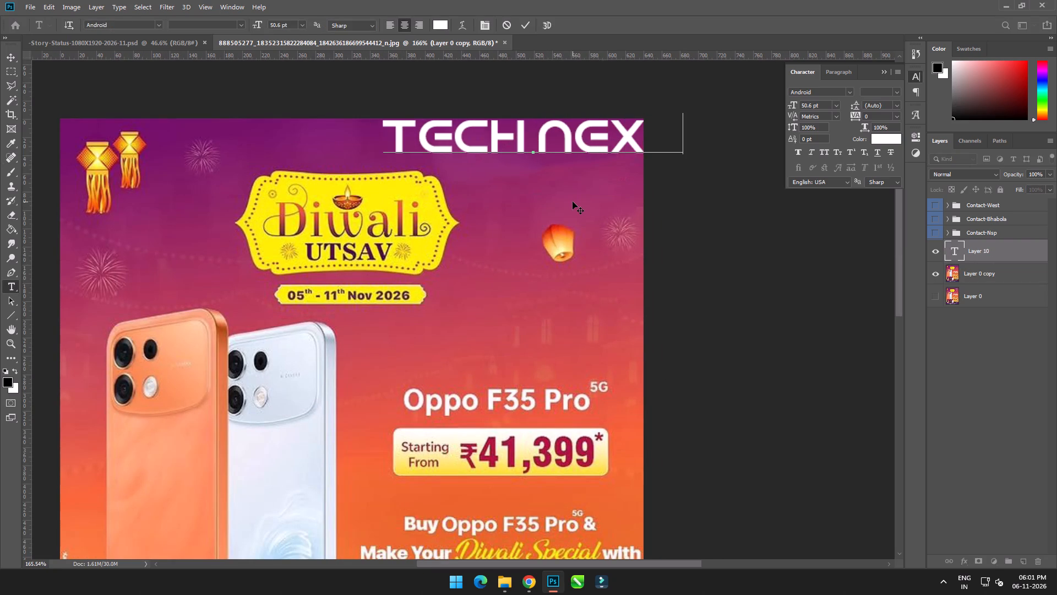
key(ctrl+t)
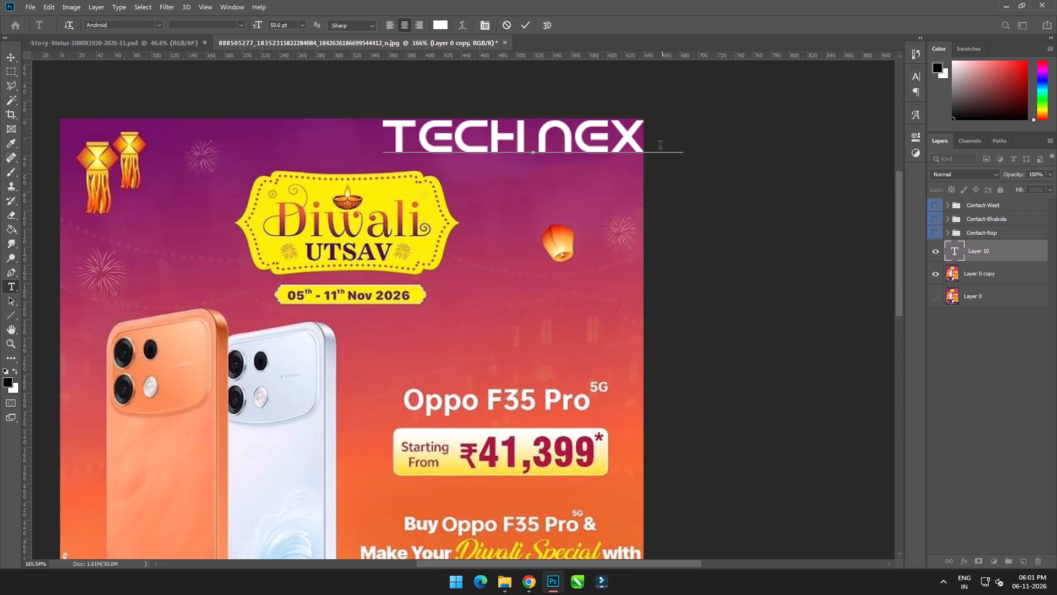
click(526, 21)
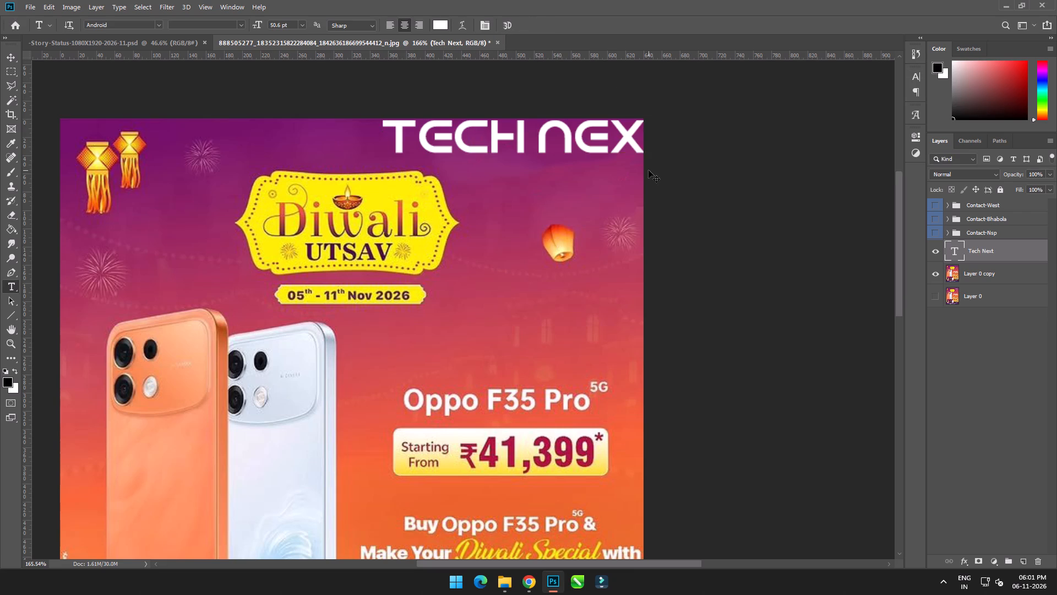
Scale the Tech Next text down to about 176 px wide and place it in the poster's upper-right corner.
key(ctrl+t)
drag(686, 109, 592, 138)
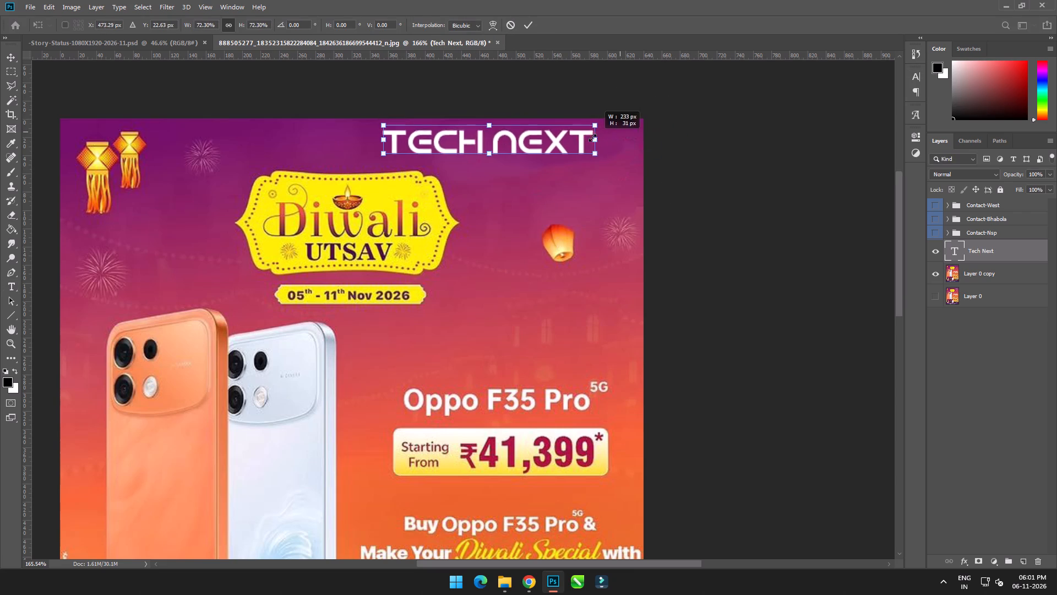
drag(592, 138, 562, 142)
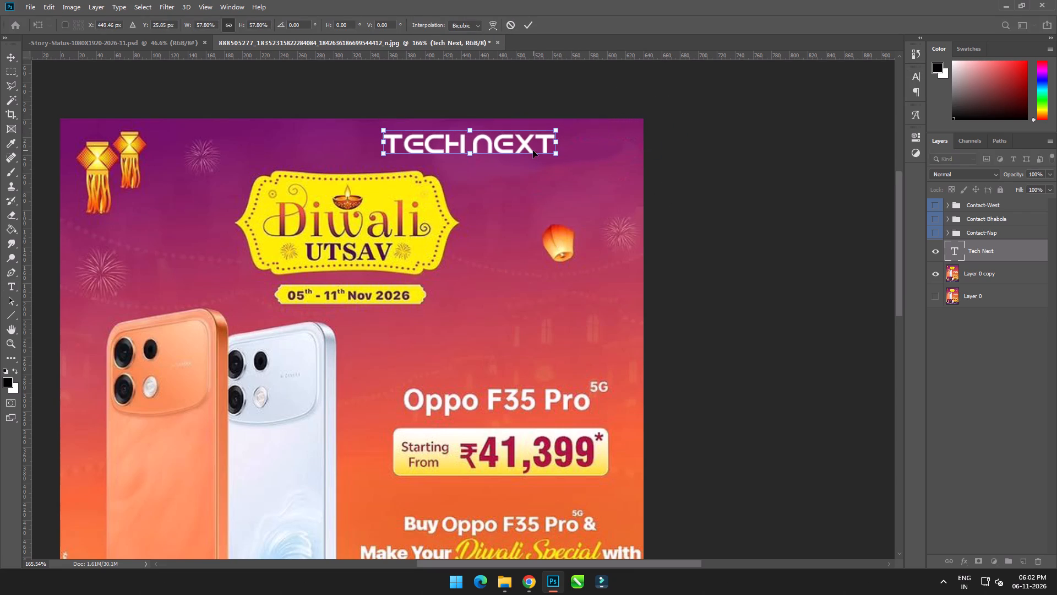
drag(533, 150, 598, 153)
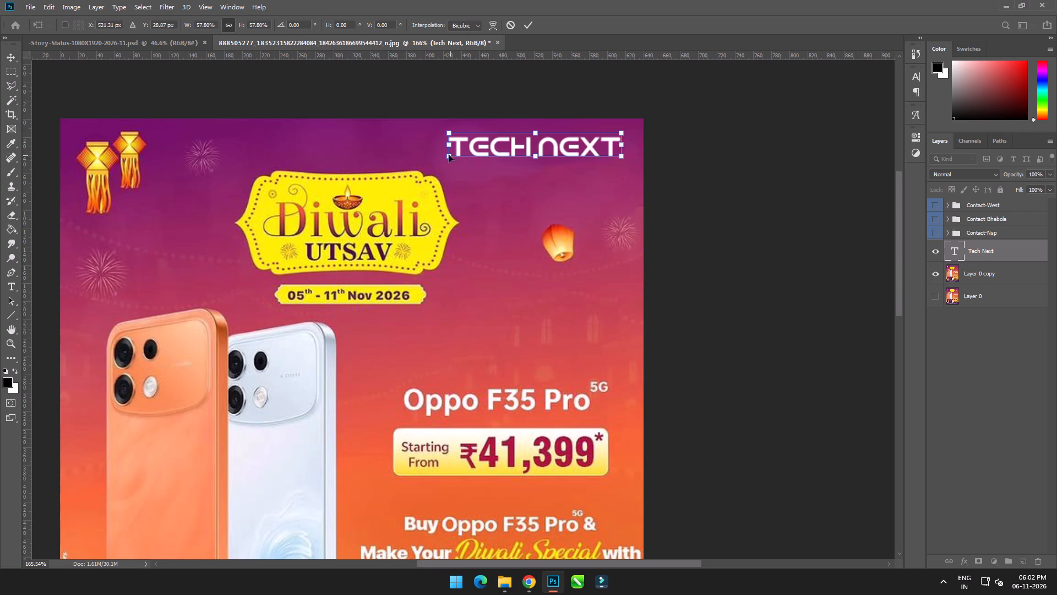
drag(448, 154, 461, 154)
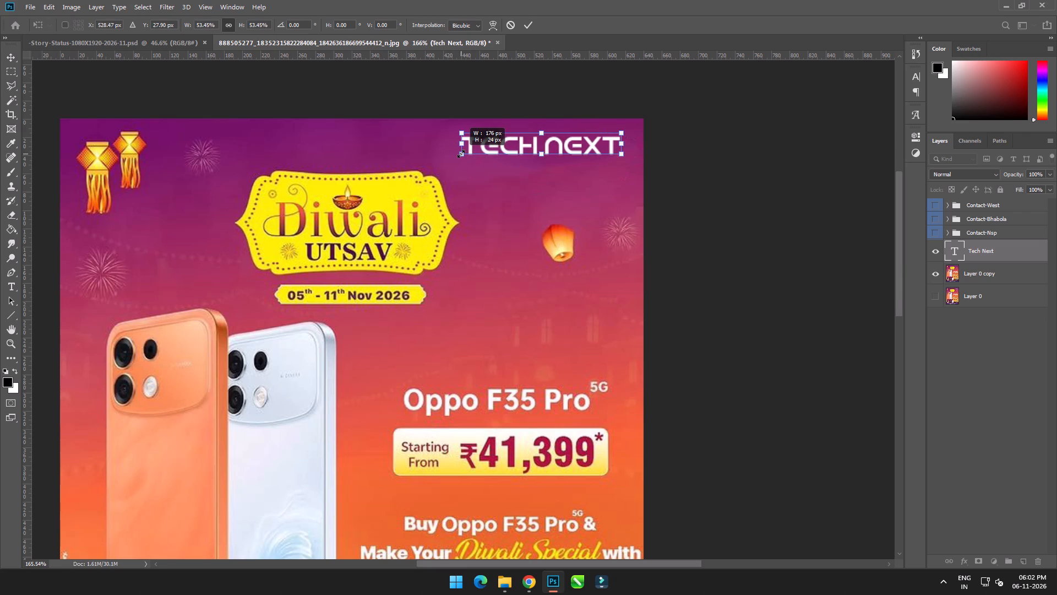
drag(461, 154, 461, 154)
click(531, 24)
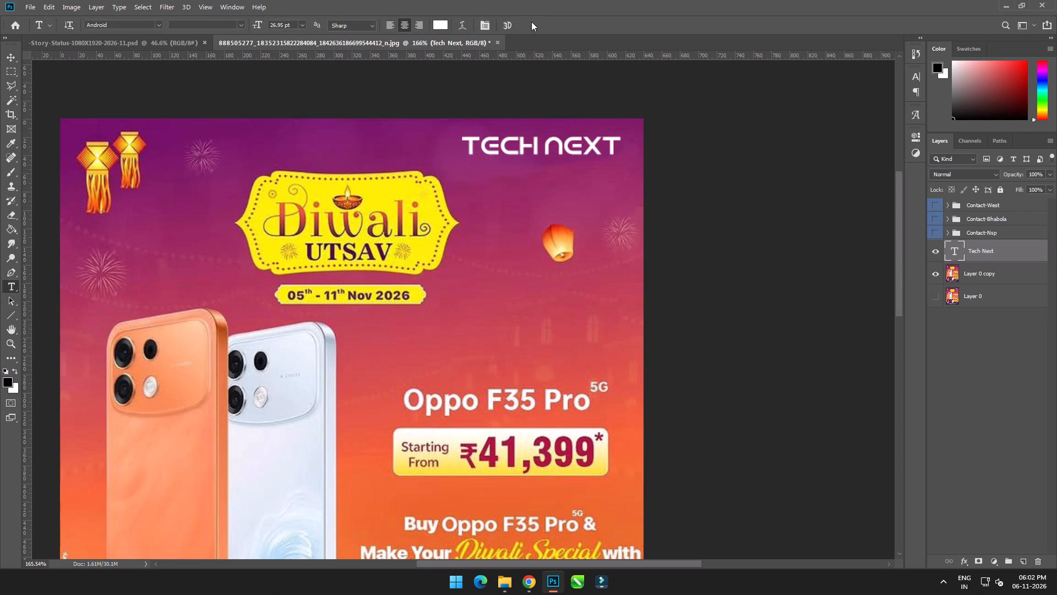
key(ctrl+Right)
key(ctrl+Right)
key(ctrl+Right)
key(ctrl+Right)
key(ctrl+Right)
key(ctrl+0)
key(ctrl+Down)
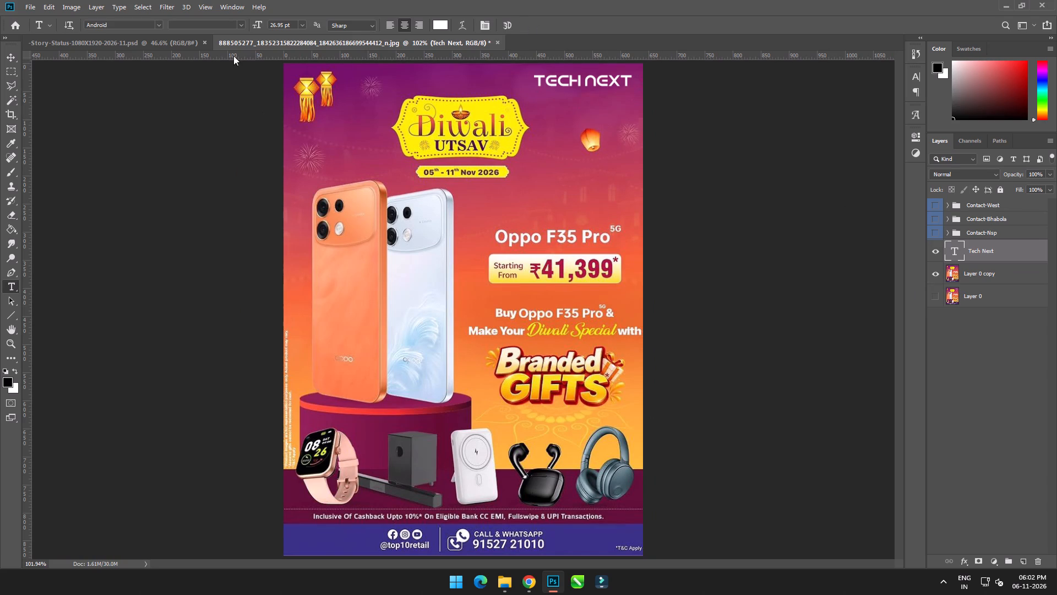
Copy the Contact-TN group from the Story-Status document into the Oppo poster above the Tech Next text layer.
click(175, 43)
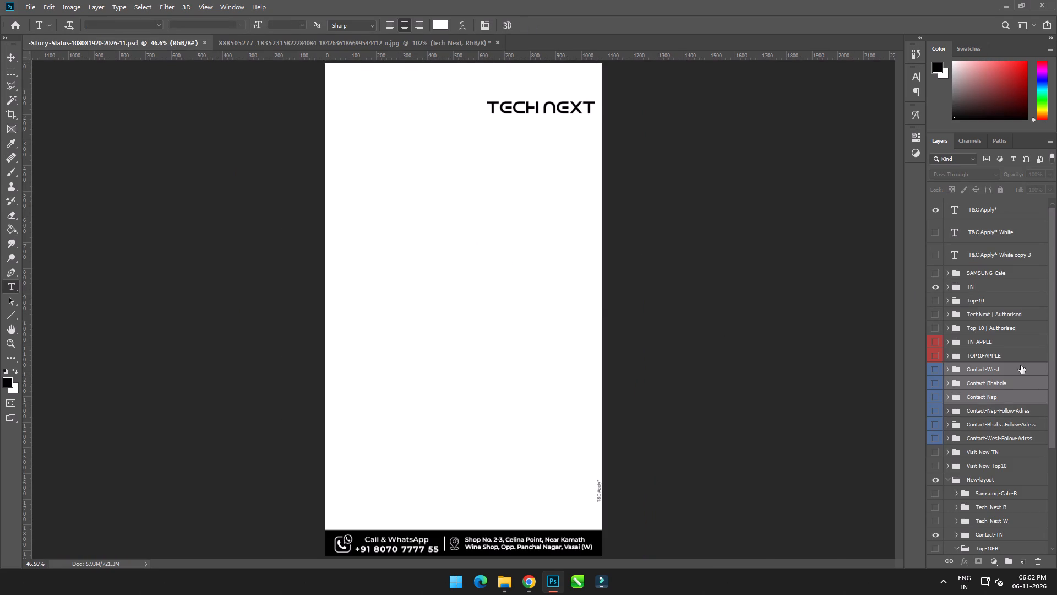
scroll(997, 399, down, 3)
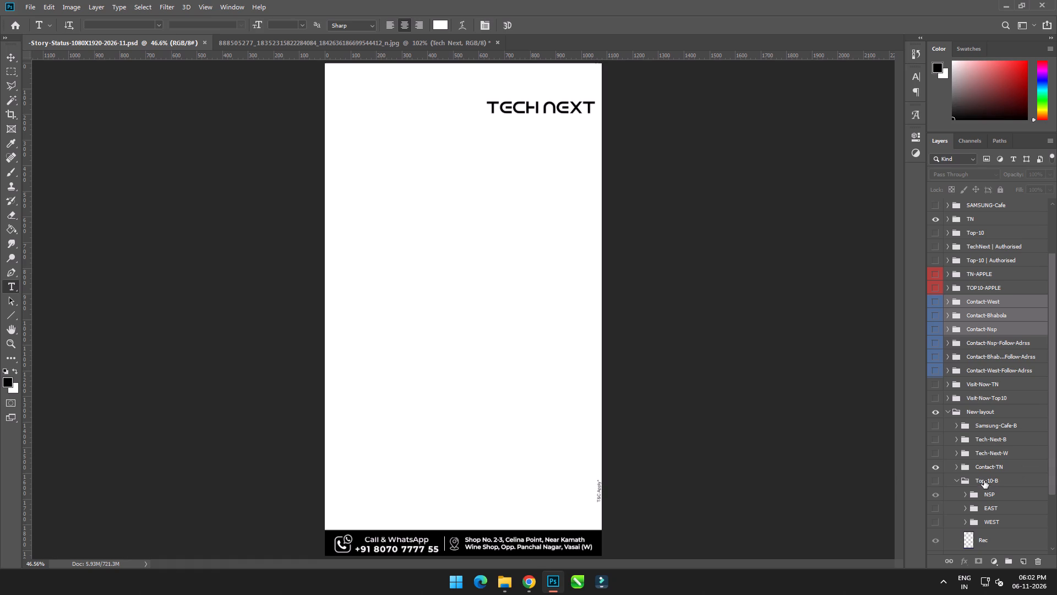
click(1000, 467)
key(ctrl+c)
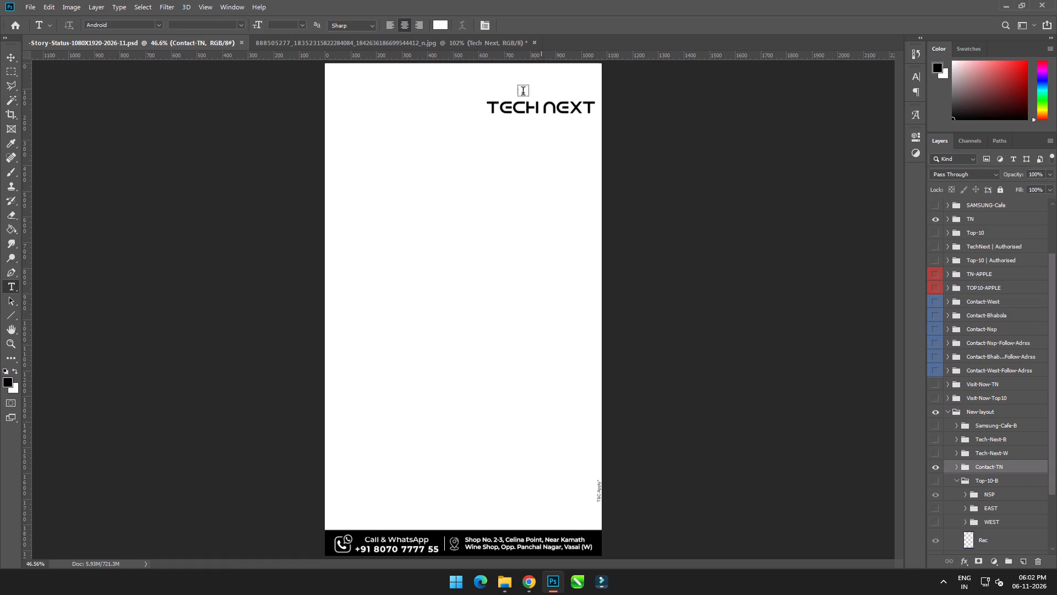
click(503, 47)
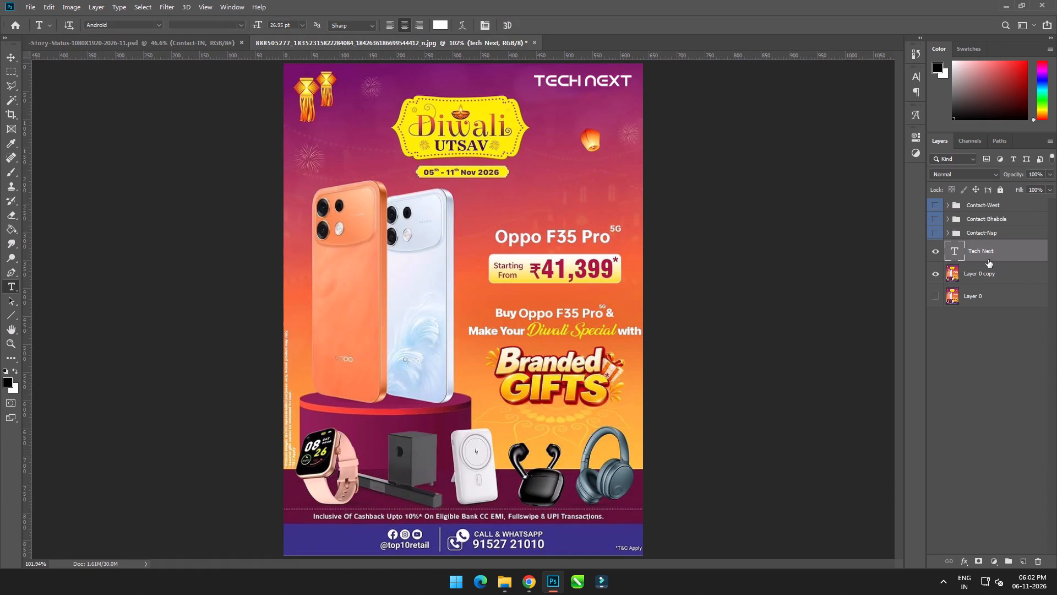
key(ctrl+v)
Scale the Contact-TN strip to about 56% so it spans the poster's width, and place it over the old contact bar along the bottom edge.
key(ctrl+t)
click(591, 237)
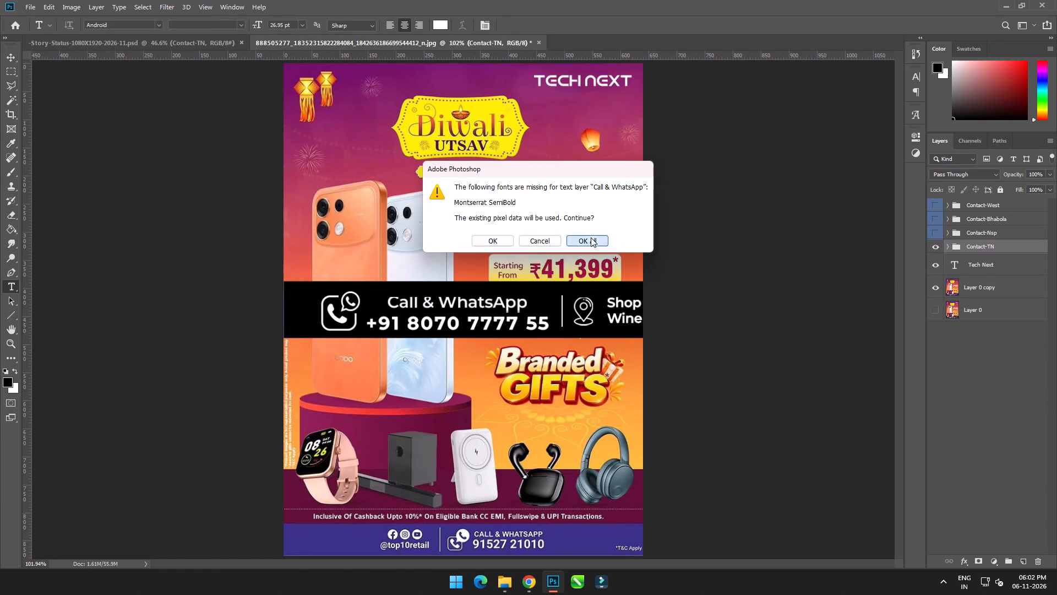
drag(606, 281, 609, 302)
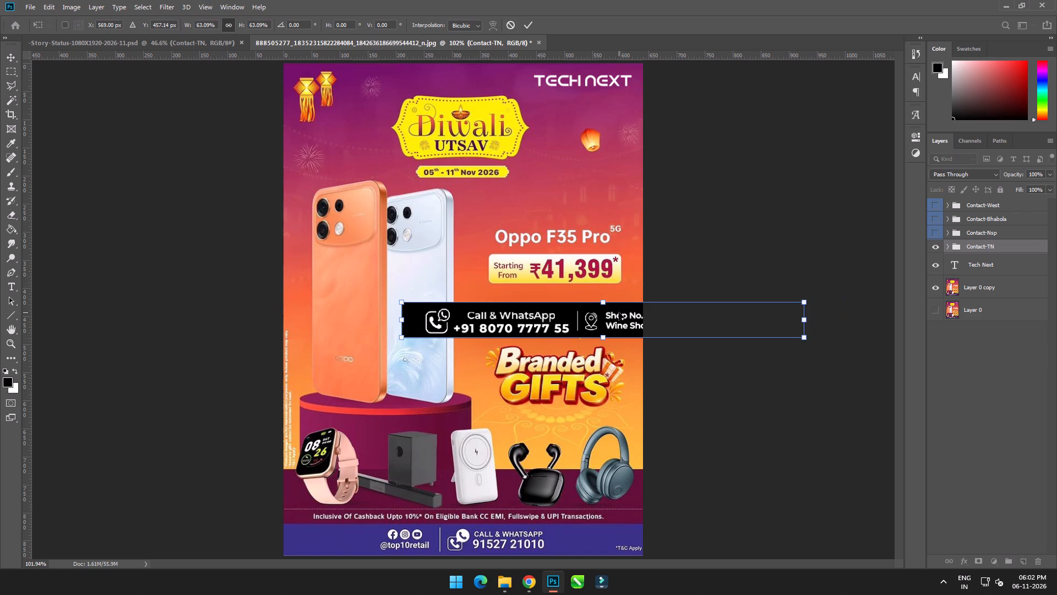
drag(619, 313, 502, 318)
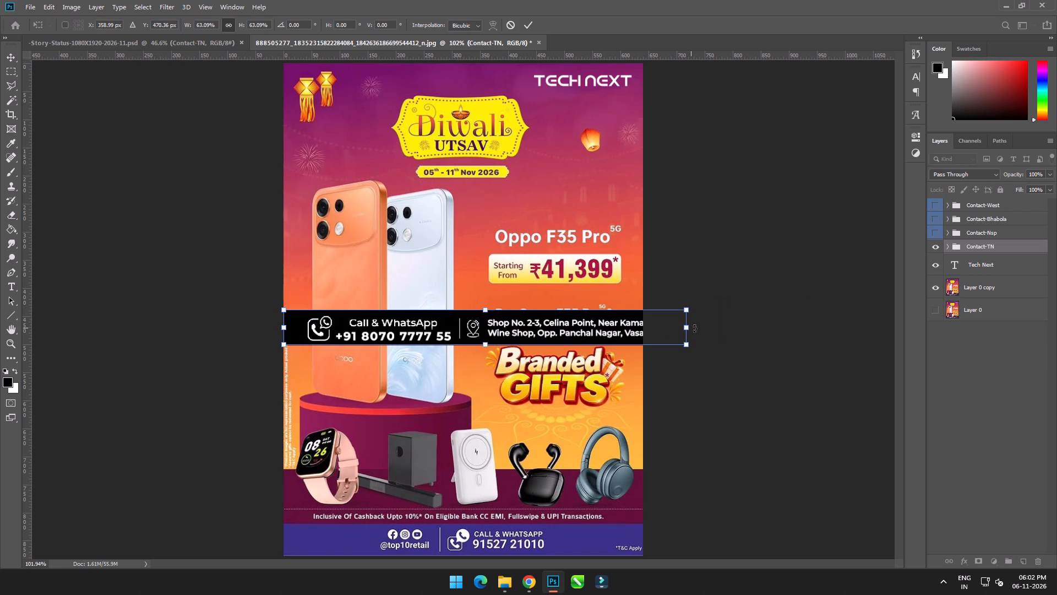
drag(689, 328, 644, 328)
drag(563, 323, 564, 428)
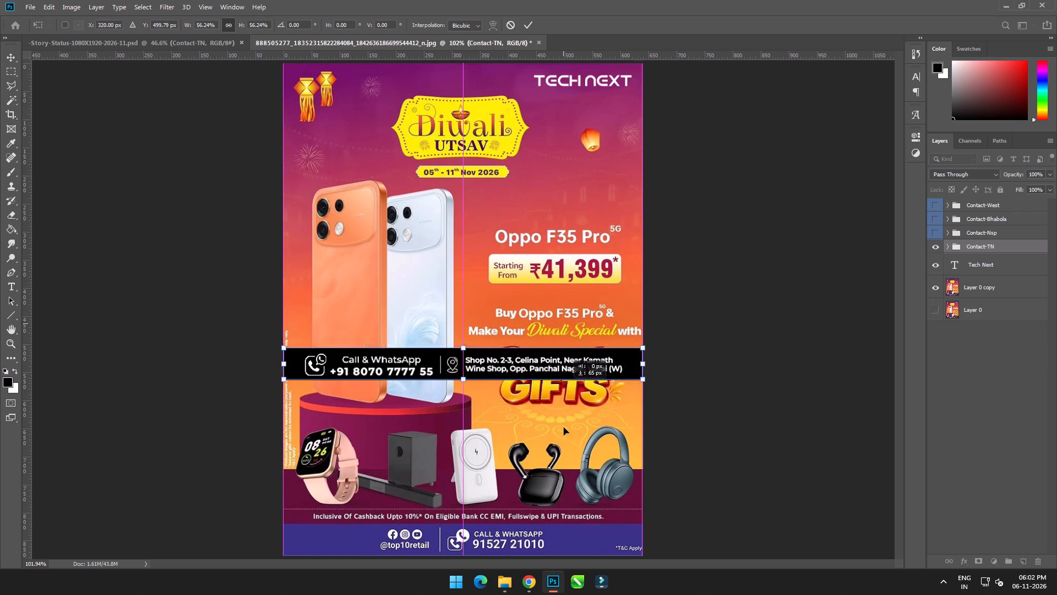
drag(564, 428, 557, 534)
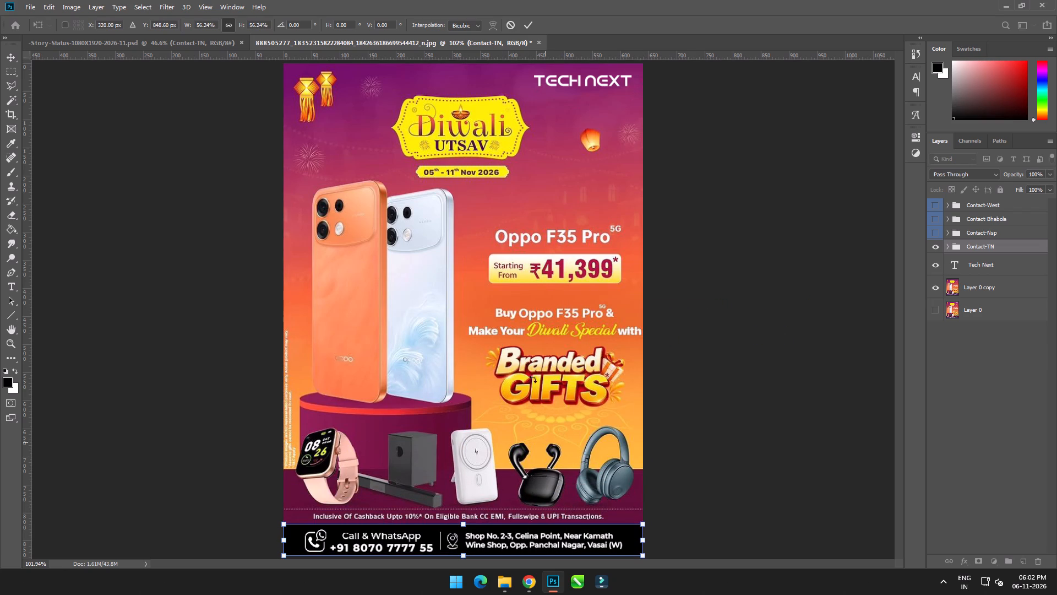
click(530, 24)
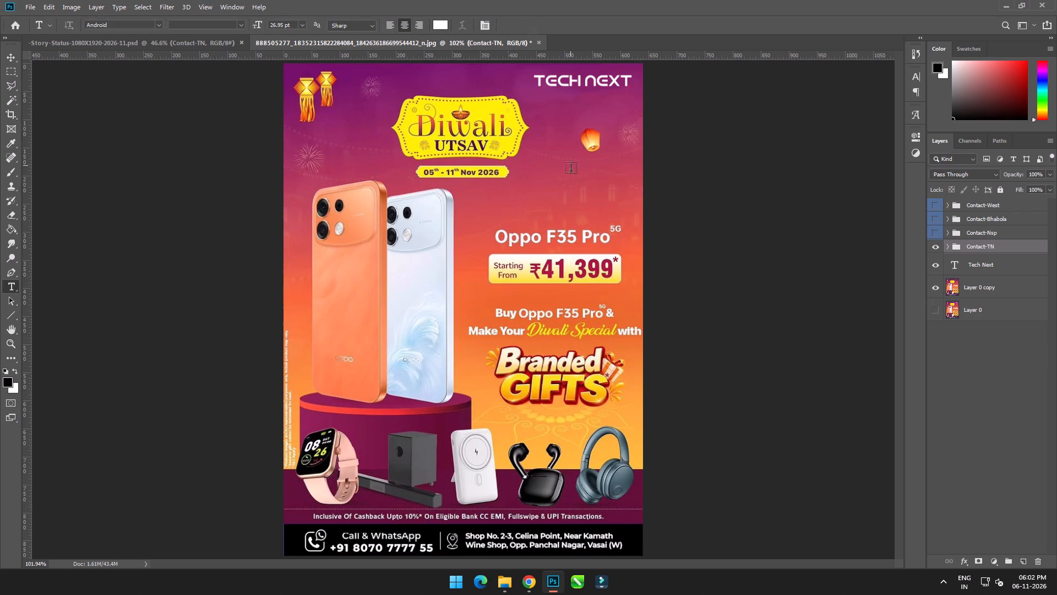
Stretch the Contact-TN strip's black background layer slightly outward at the poster's left edge, and collapse the group.
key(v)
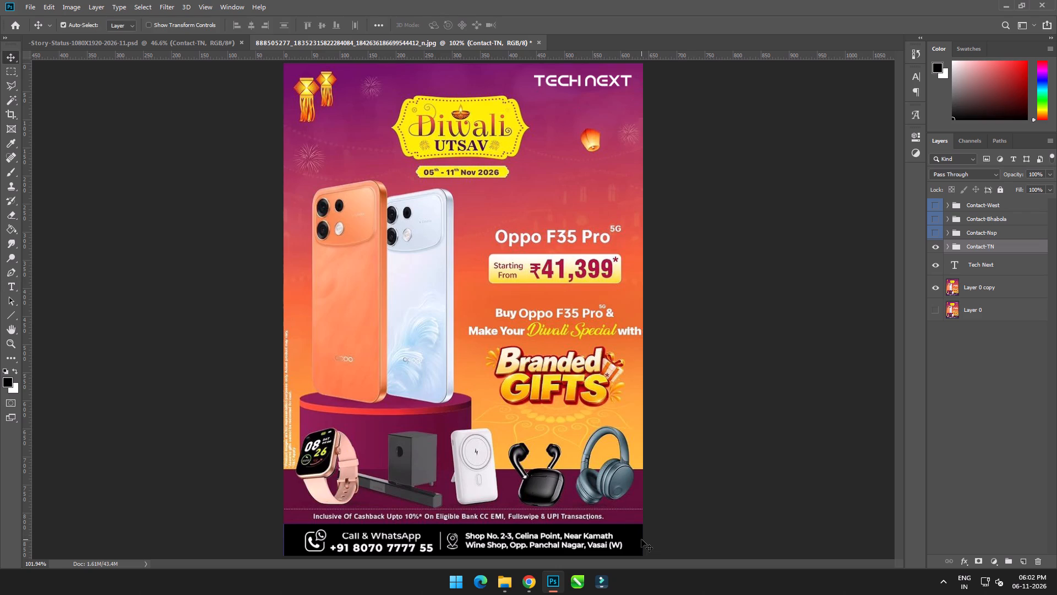
click(639, 539)
key(ctrl+t)
alt+scroll(258, 547, up, 17)
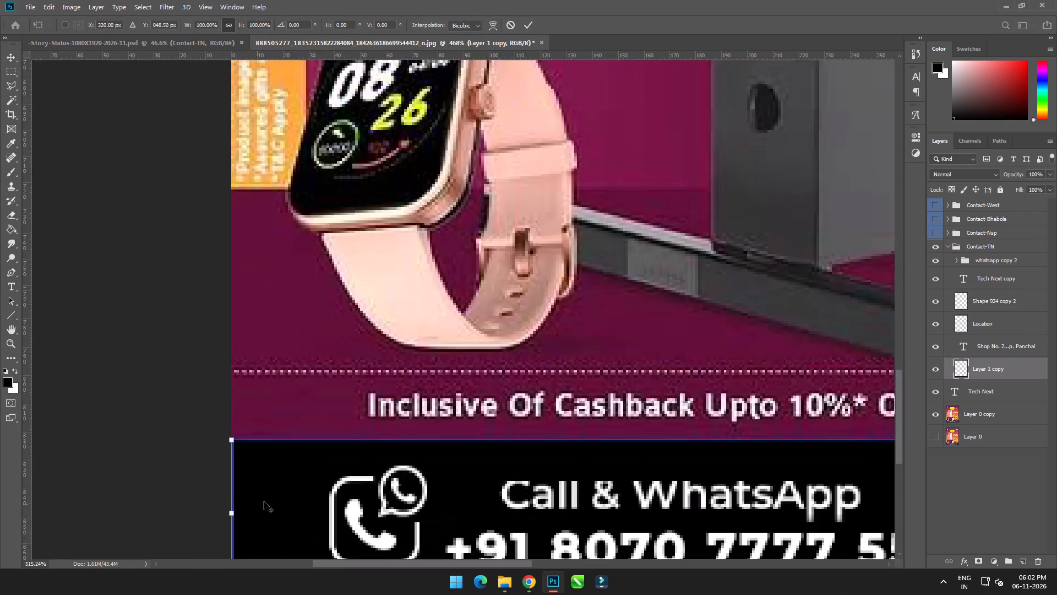
alt+scroll(264, 501, up, 4)
drag(212, 399, 205, 397)
click(531, 18)
key(ctrl+0)
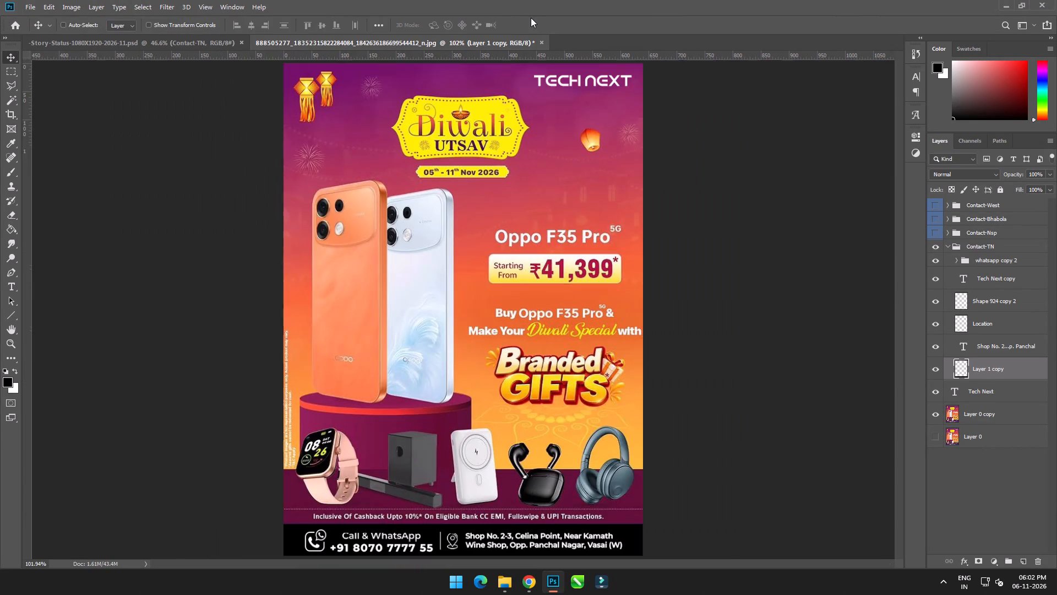
click(948, 247)
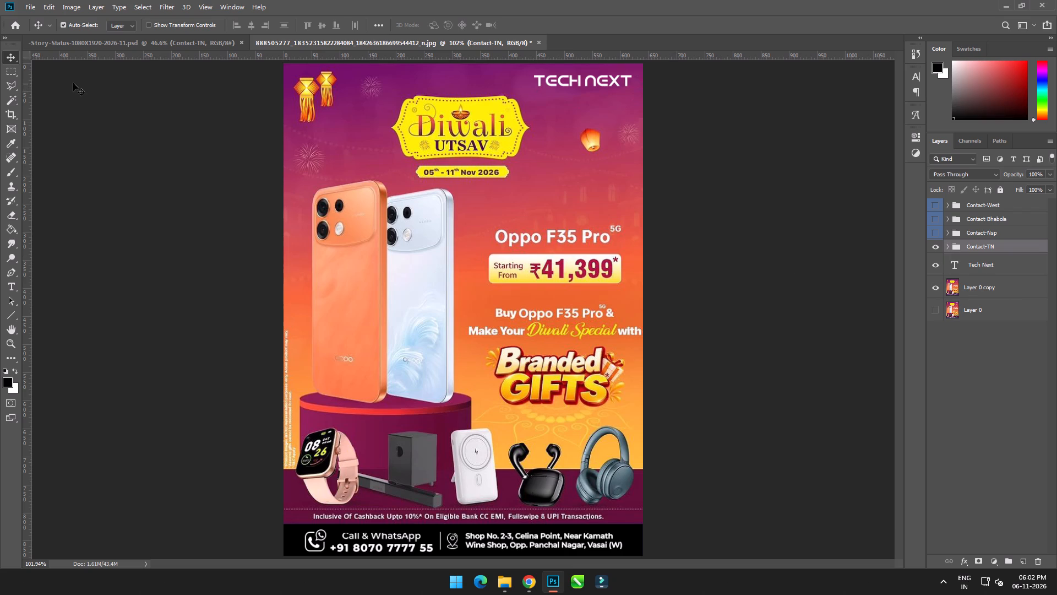
Quick-export the Tech Next version of the poster as a PNG to the Insta Post folder.
click(28, 6)
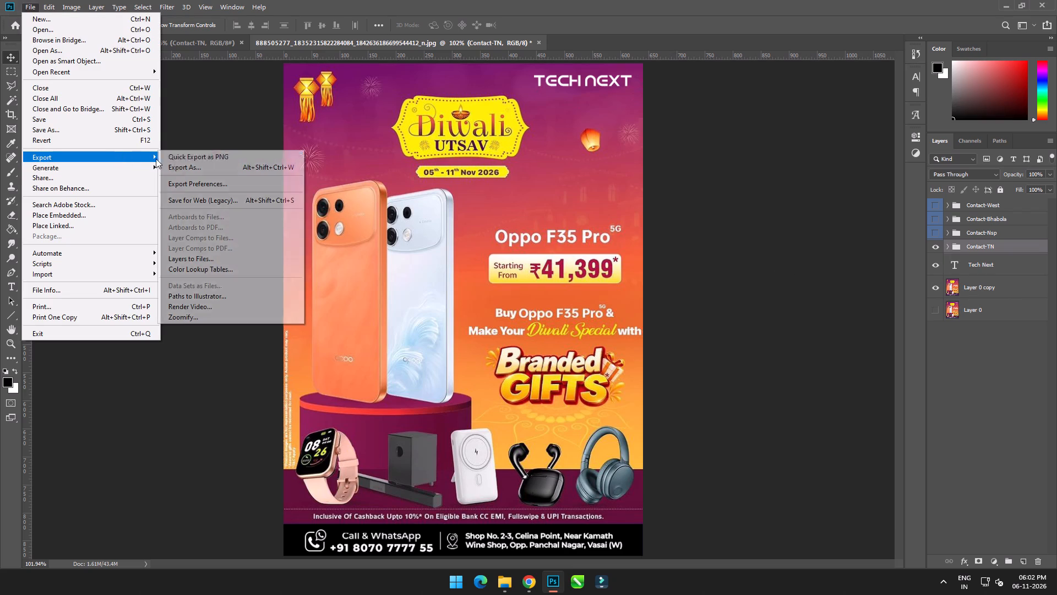
click(175, 161)
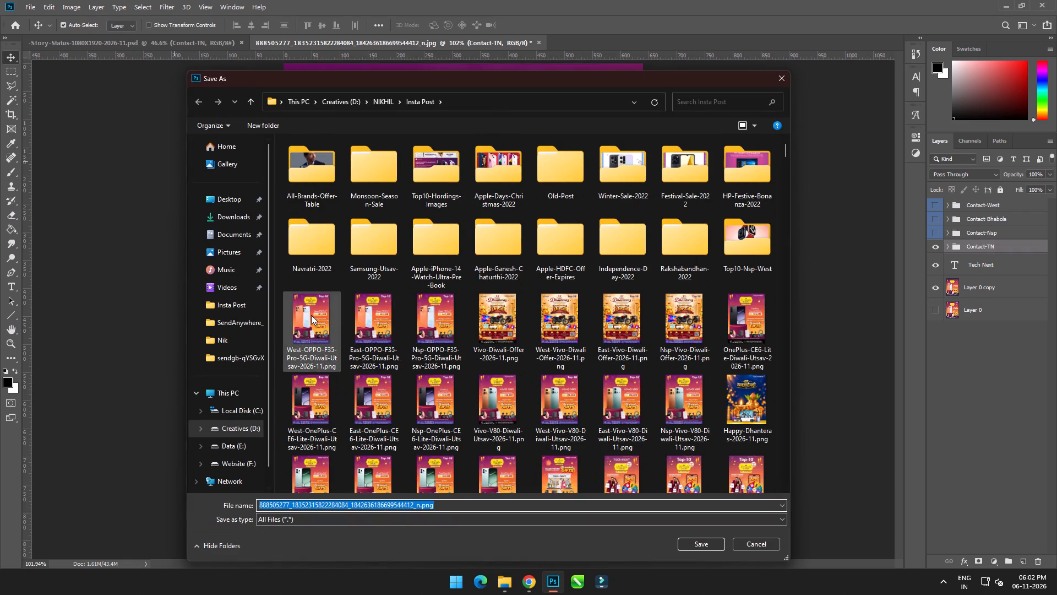
Save the Tech Next PNG export in the Insta Post folder as OPPO-F35-Pro-5G-Diwali-Utsav-2026-11.png.
click(311, 315)
click(392, 512)
click(392, 505)
key(Home)
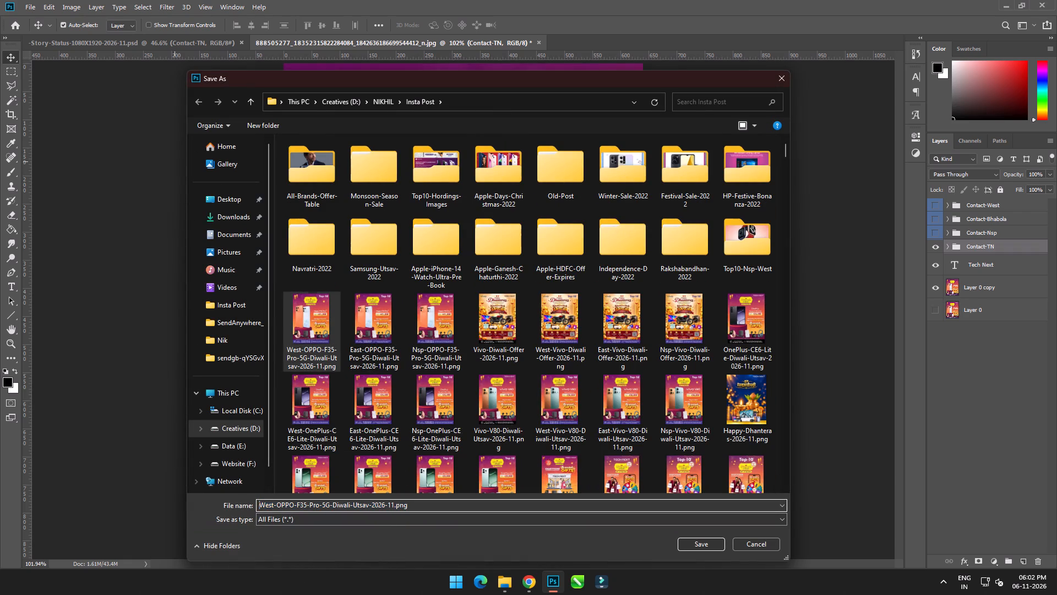
key(Delete)
key(Delete)
key(Delete)
key(Delete)
key(Delete)
key(Return)
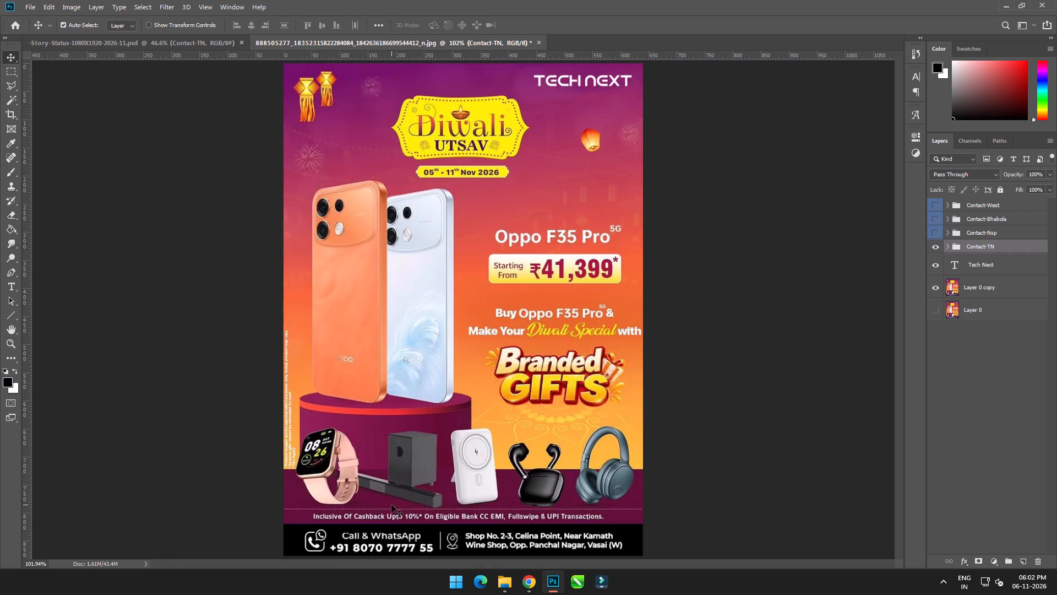
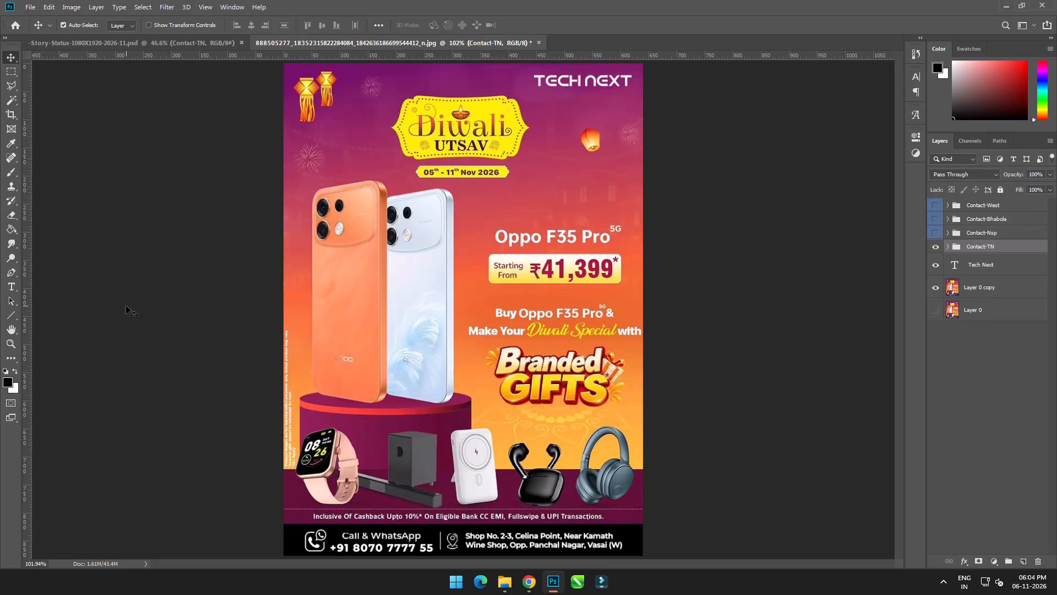
Start another quick PNG export of the Tech Next version of the Oppo F35 Pro Diwali Utsav poster.
click(28, 7)
click(194, 159)
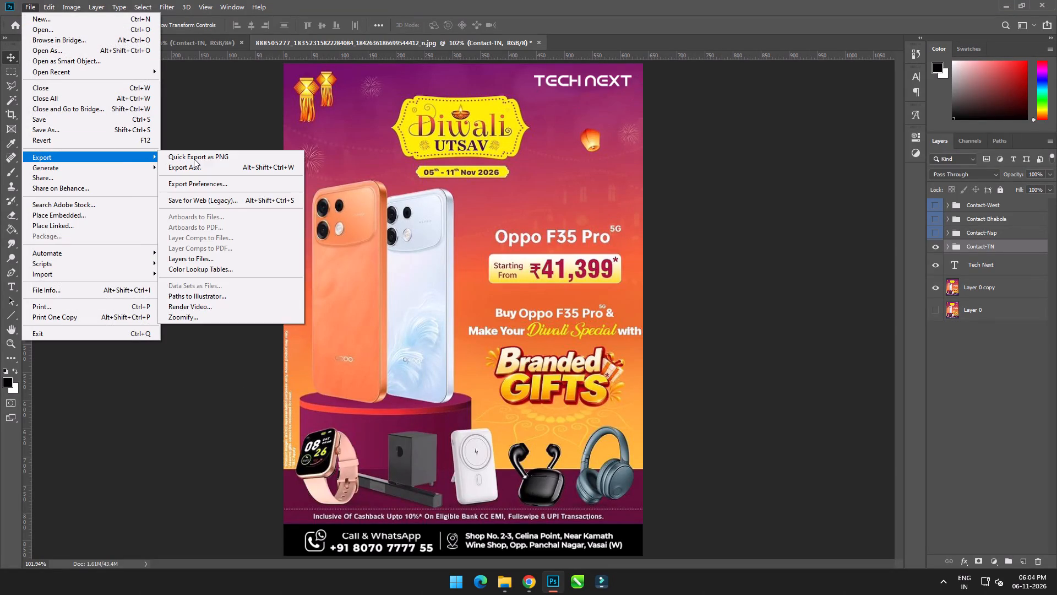
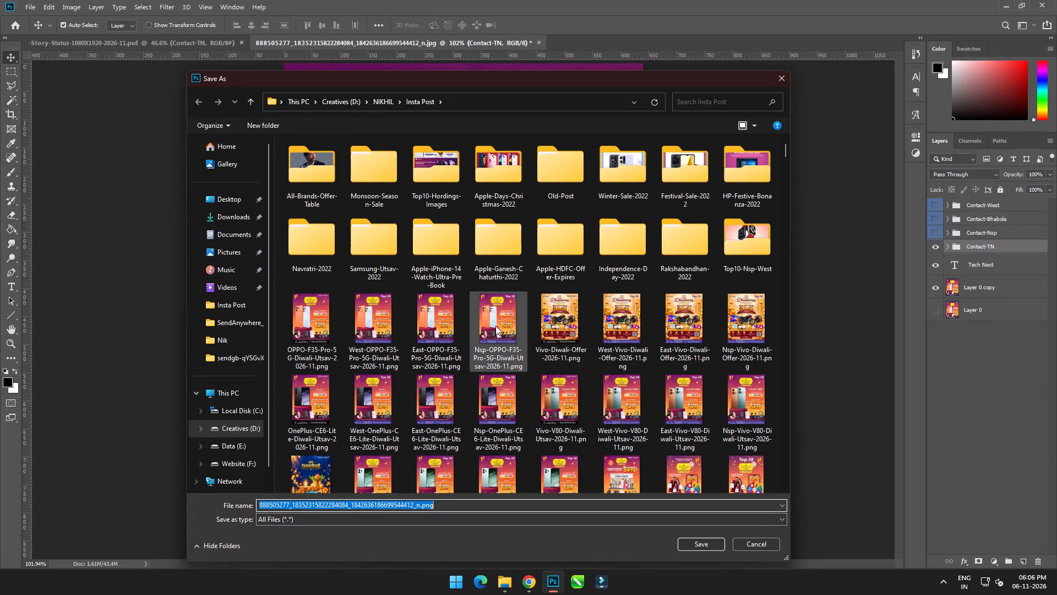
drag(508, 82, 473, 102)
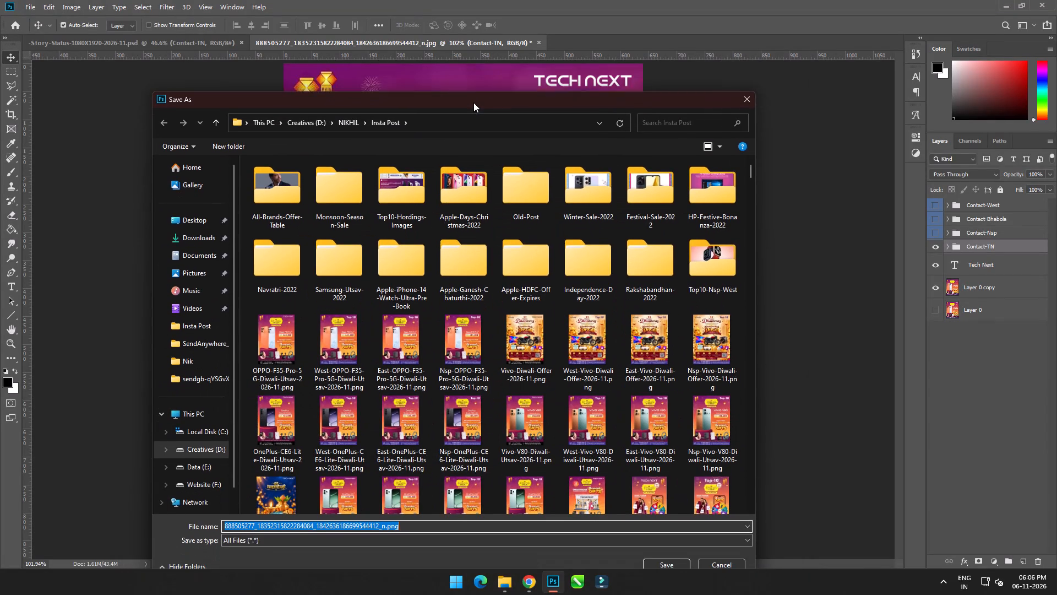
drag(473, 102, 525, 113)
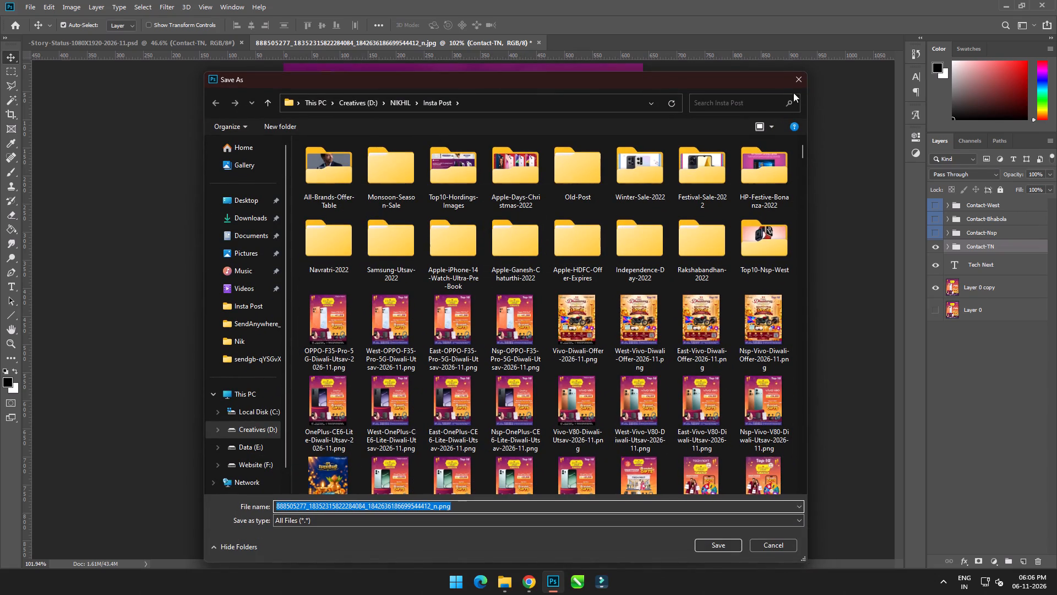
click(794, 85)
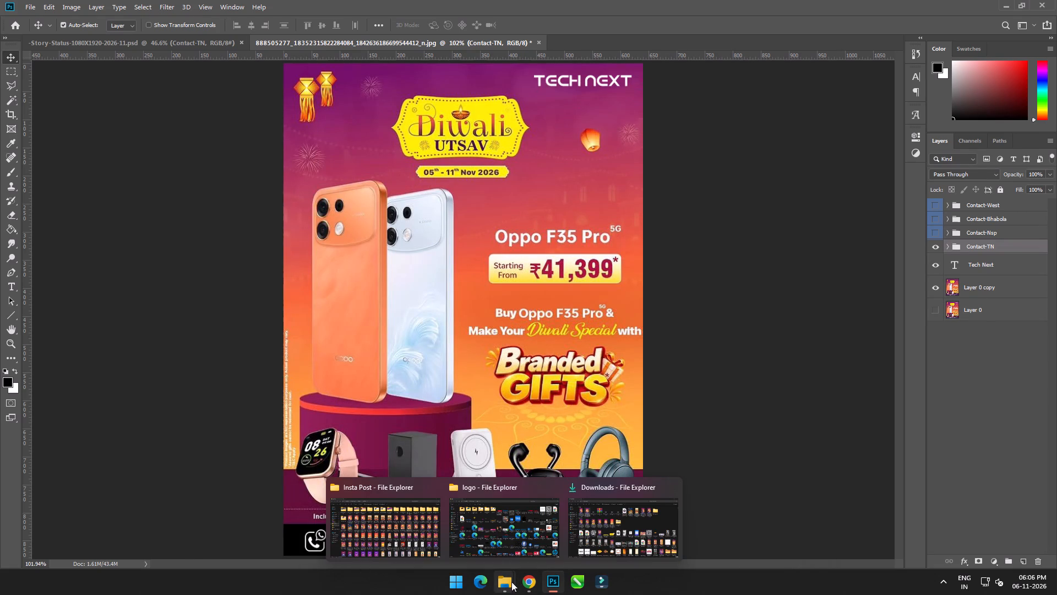
Open the OnePlus Nord CE6 Diwali Utsav poster JPG, starting with 888205806, from the Downloads folder as a separate Photoshop document.
click(623, 528)
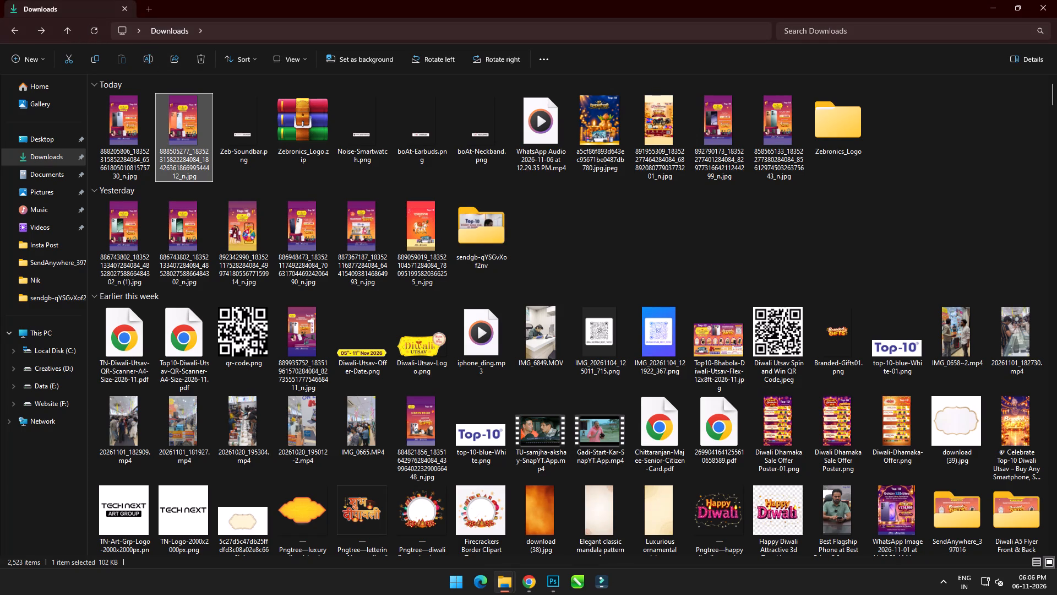
click(129, 116)
drag(113, 119, 149, 132)
key(alt+Tab)
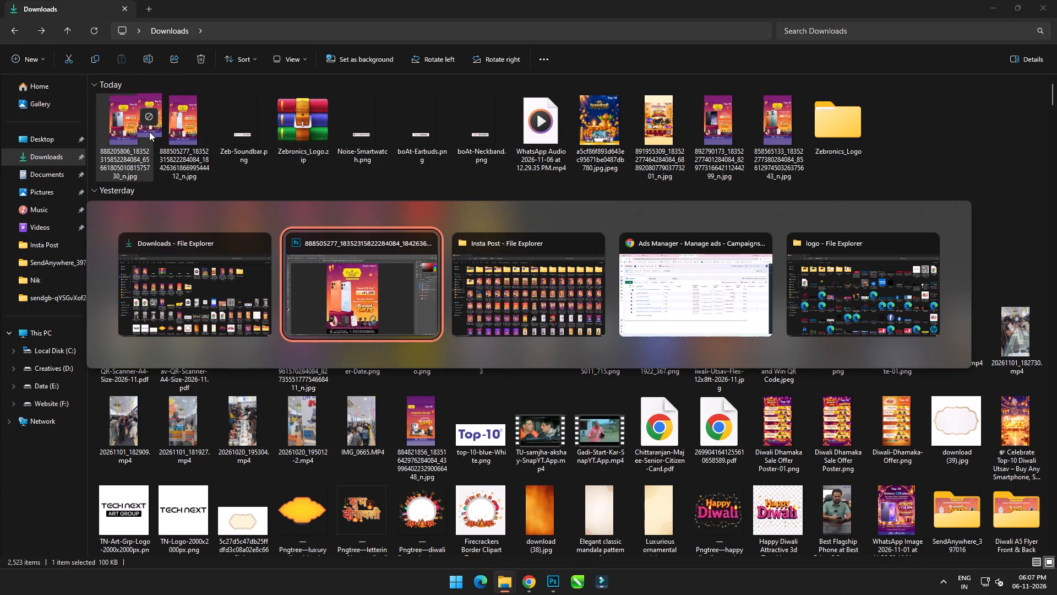
drag(149, 132, 722, 30)
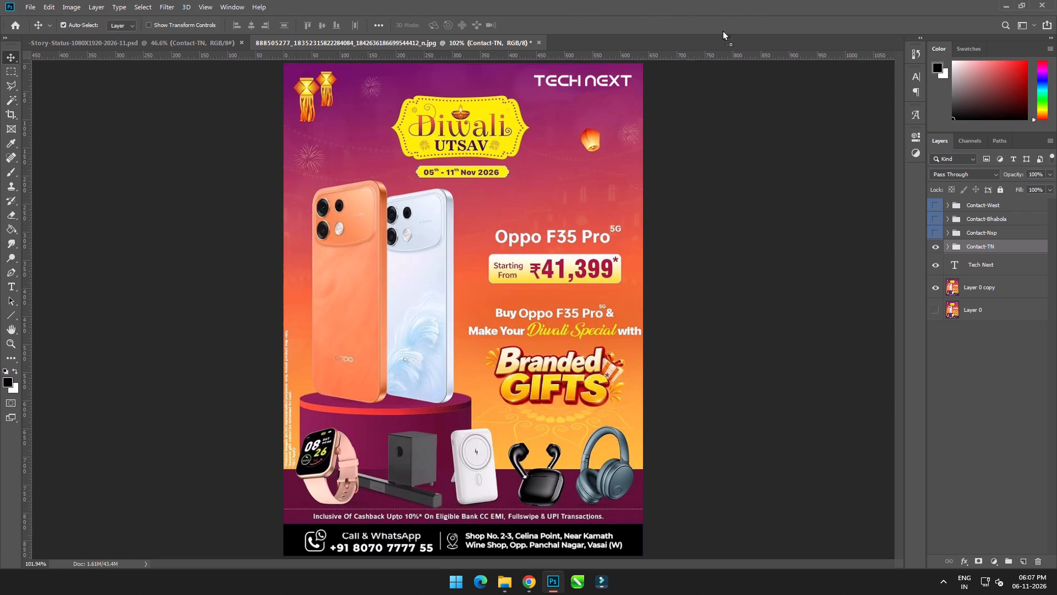
drag(722, 30, 722, 39)
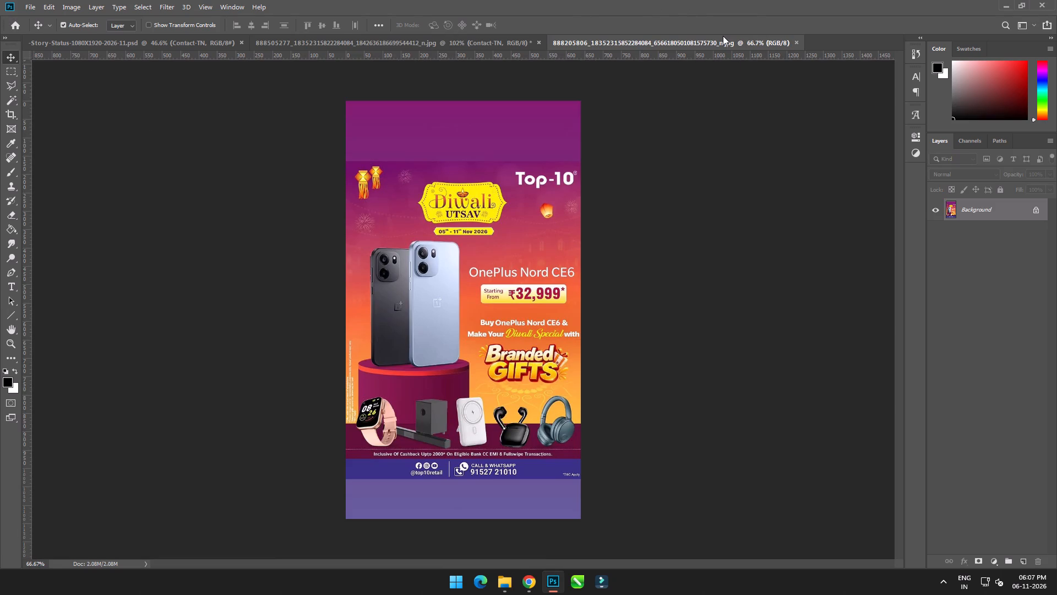
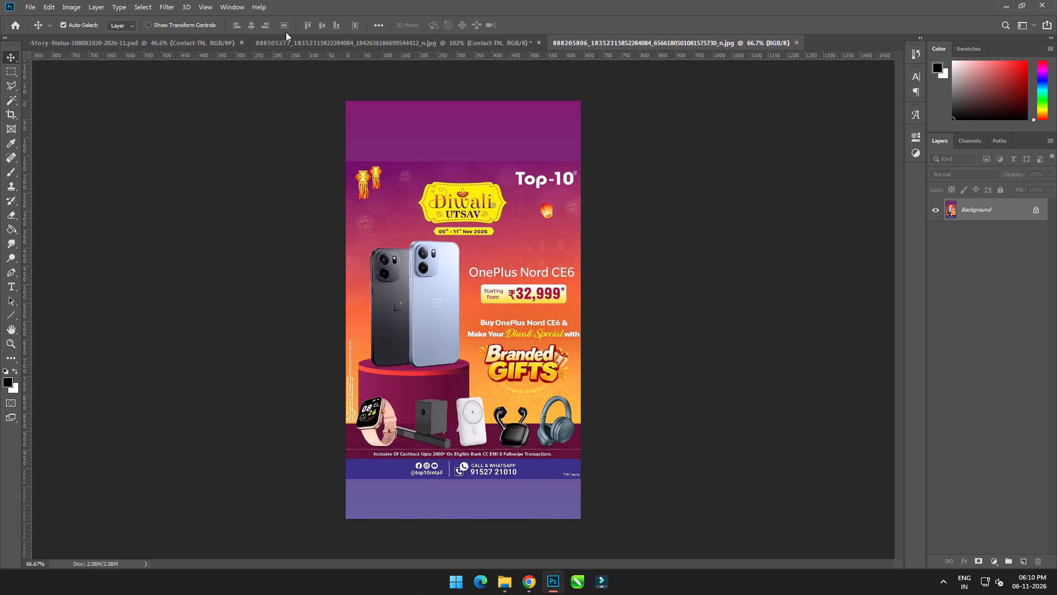
Unlock the Background layer of the OnePlus Nord CE6 poster and copy the layer.
click(403, 42)
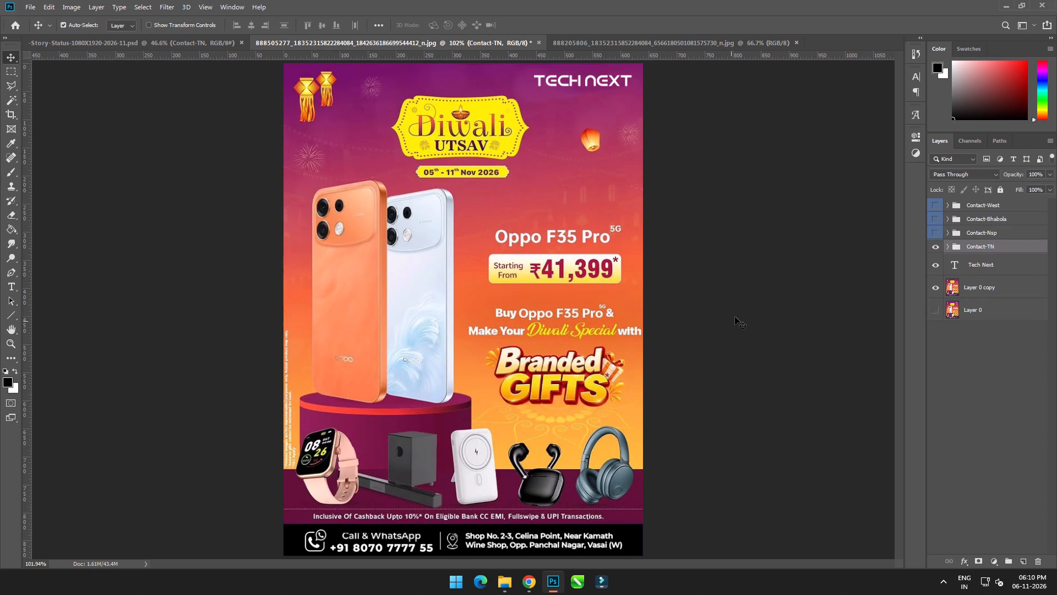
click(624, 40)
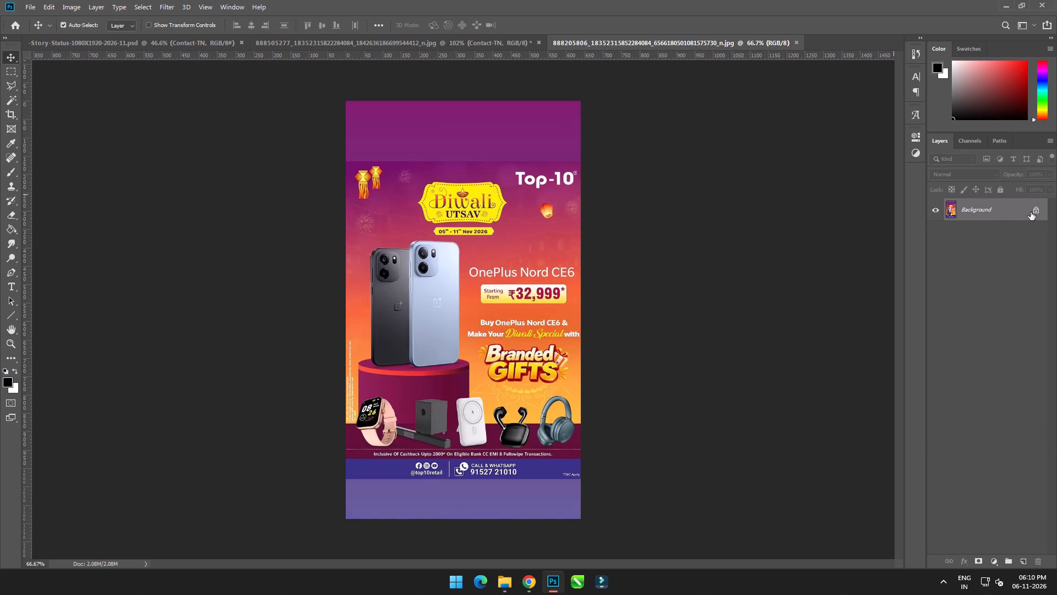
click(1034, 210)
key(ctrl+c)
key(ctrl+c)
key(ctrl+c)
In the Oppo F35 Pro poster document, hide the Contact-TN group, the Tech Next text and Layer 0 copy.
click(452, 48)
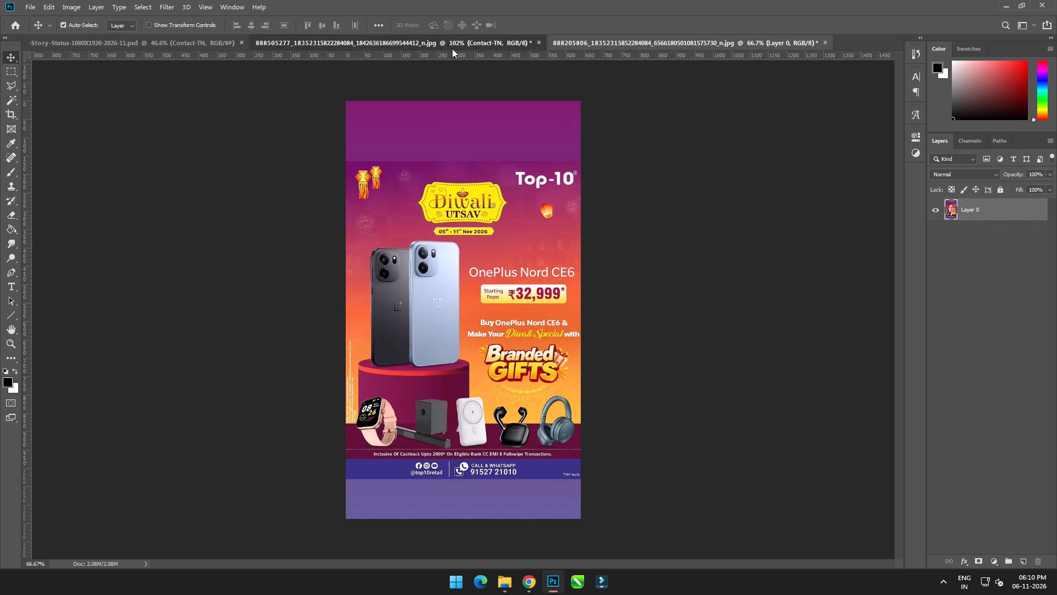
drag(938, 246, 938, 262)
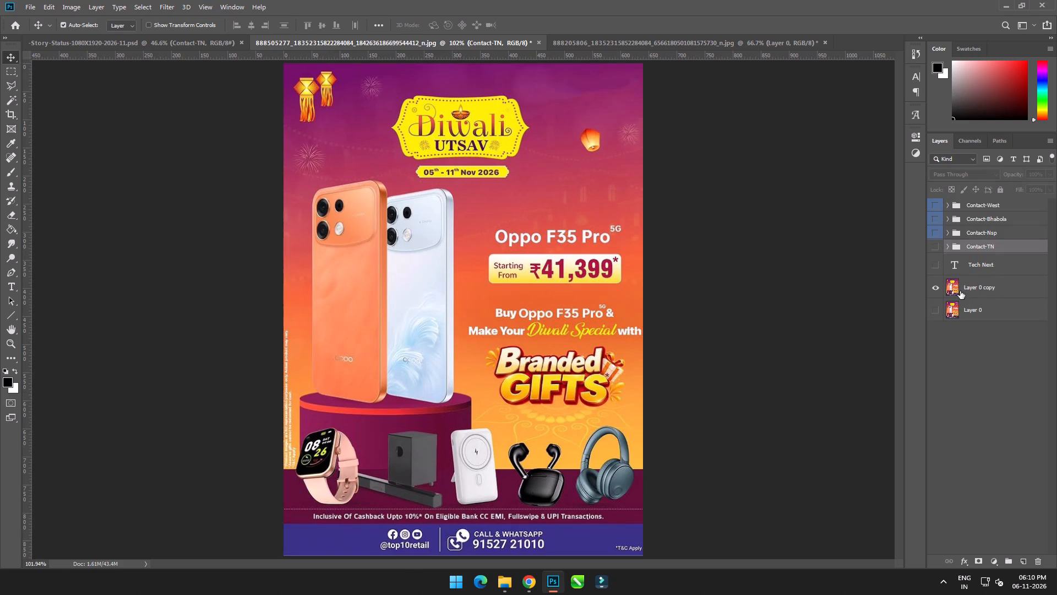
click(935, 288)
Paste the copied OnePlus Nord CE6 poster directly above Layer 0 copy.
click(977, 293)
key(ctrl+v)
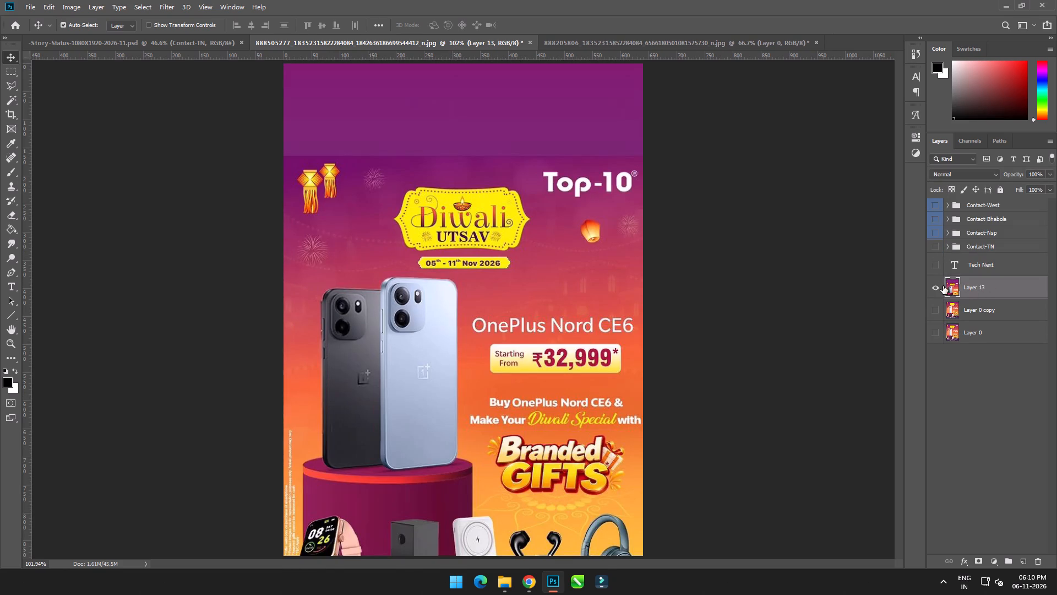
Move the pasted poster up until its plain purple top band is off the canvas and its contact strip sits at the bottom.
click(549, 332)
drag(518, 385, 521, 300)
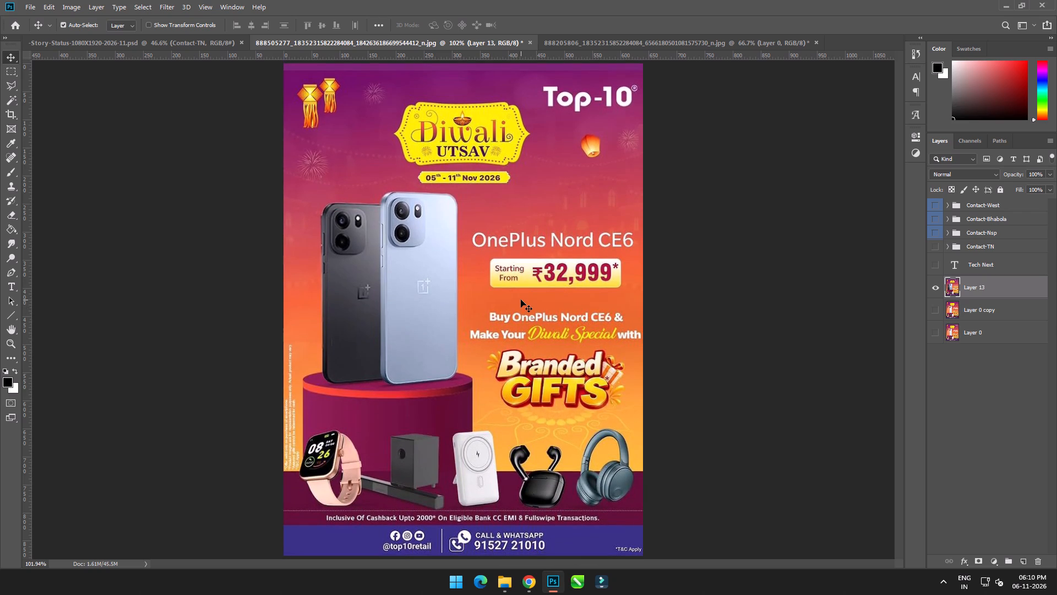
key(Up)
key(Up)
key(Up)
key(Up)
key(Up)
key(Up)
key(Up)
key(Up)
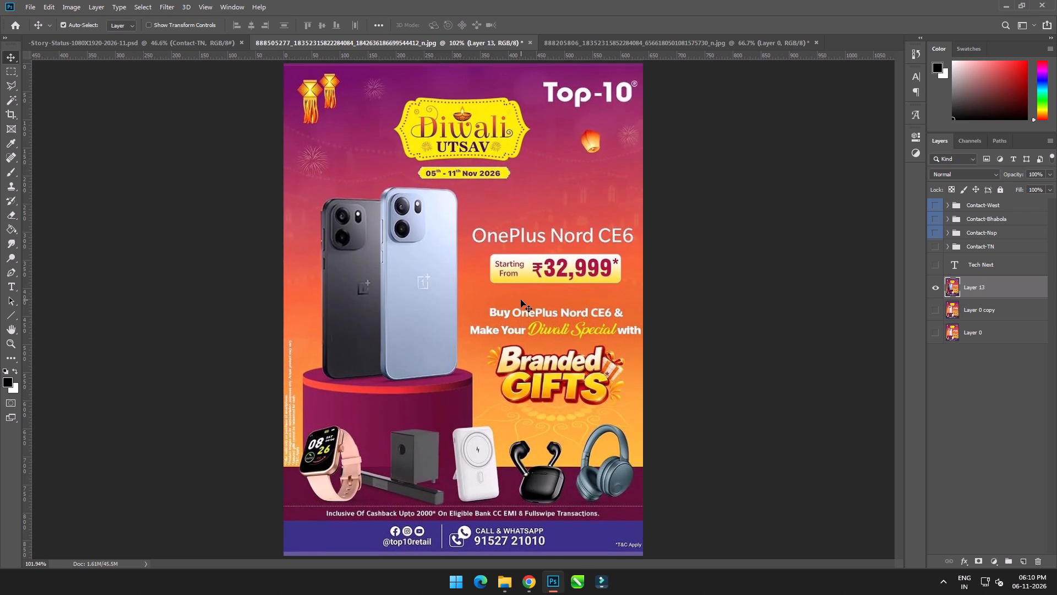
key(Up)
key(Up)
key(Up)
key(Up)
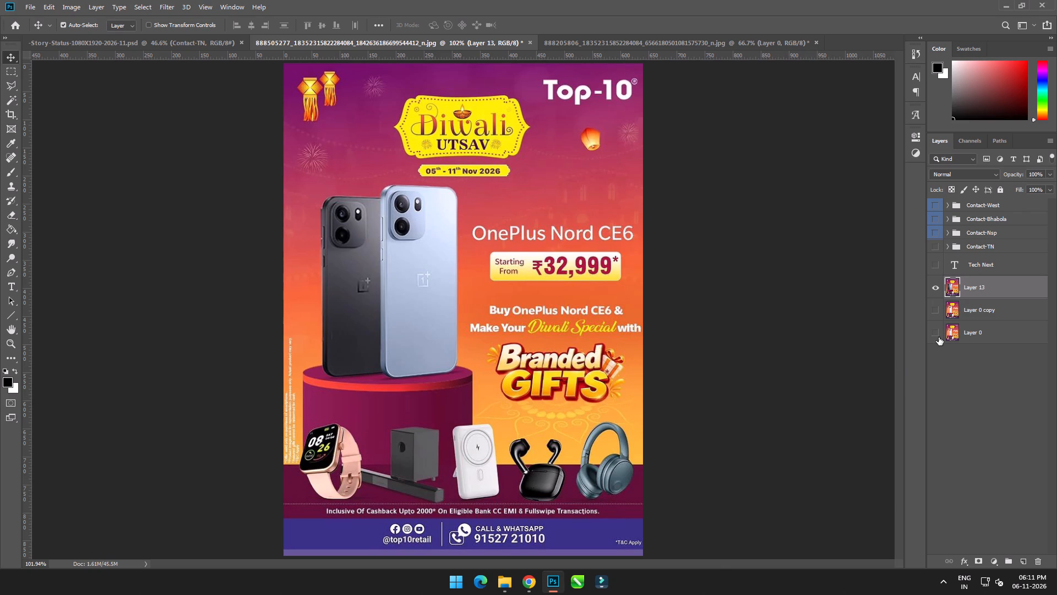
Show the Contact-Nsp group over the poster's contact strip.
click(934, 237)
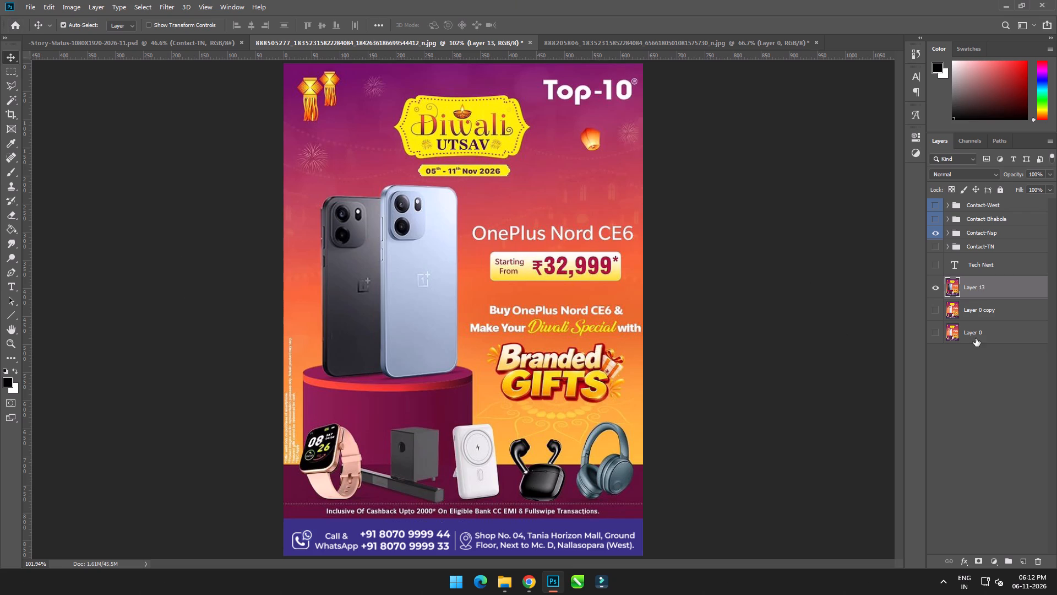
Start a quick PNG export of the OnePlus Nord CE6 poster with the Nallasopara contact details.
click(30, 7)
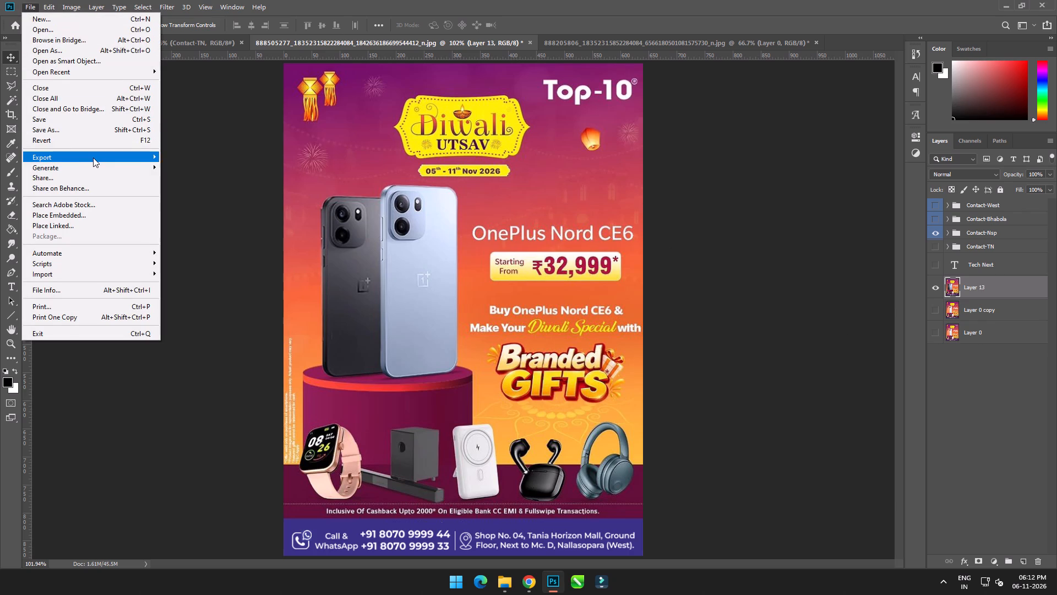
click(179, 154)
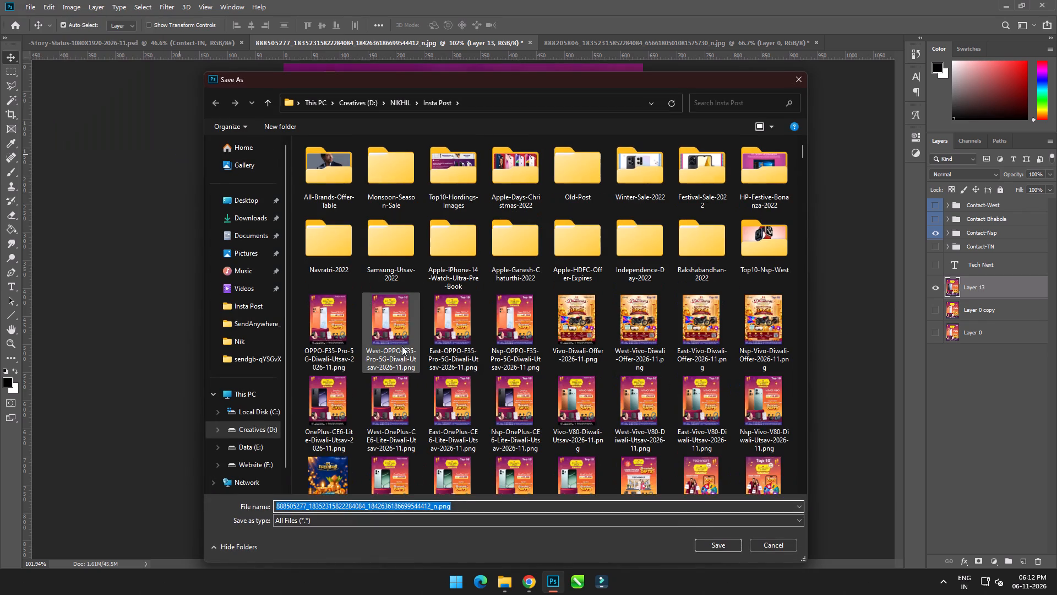
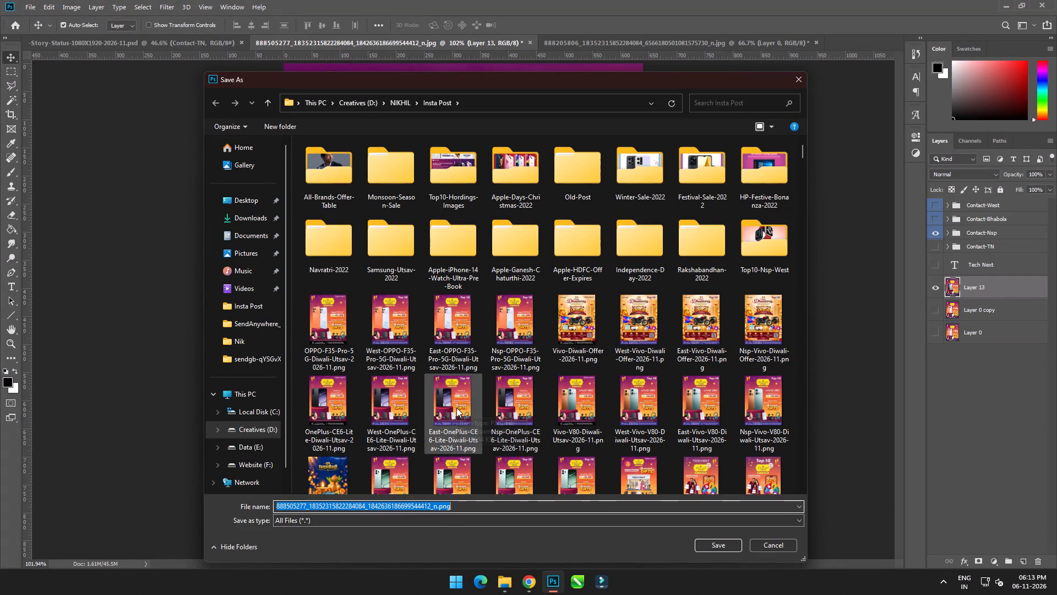
Enter Nsp-OnePlus-Nord-CE6 as the beginning of the export's file name, checking the phone model against the poster behind the dialog.
text(Nsp-)
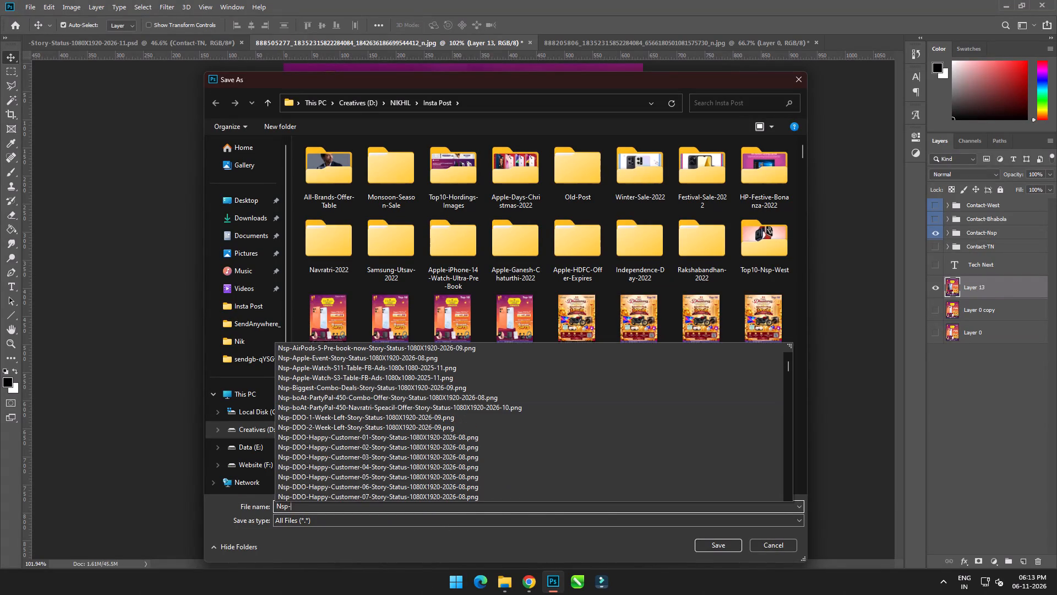
text(One)
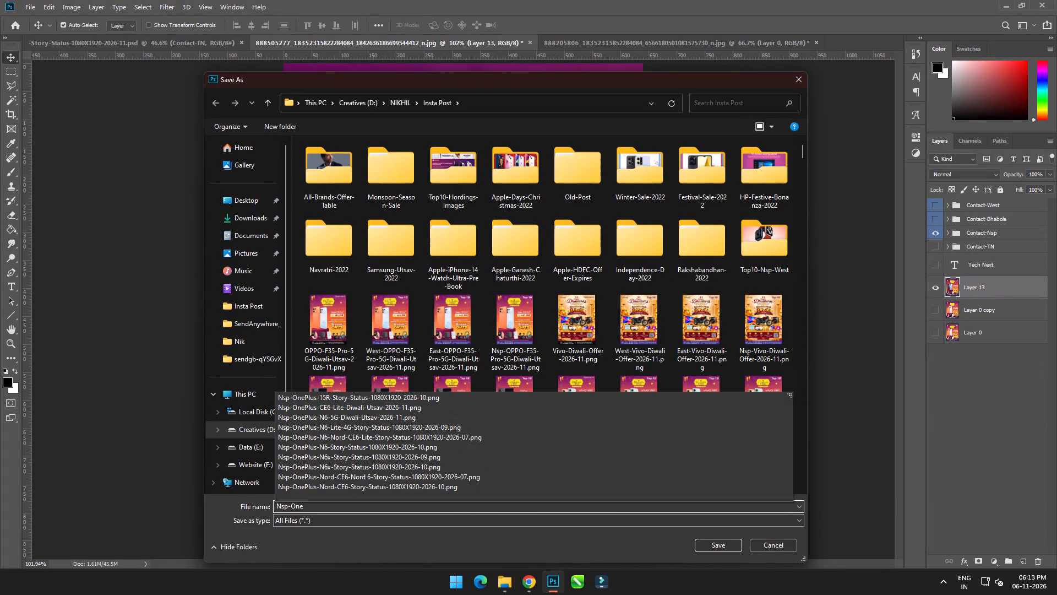
text(Plus-Nord)
key(minus)
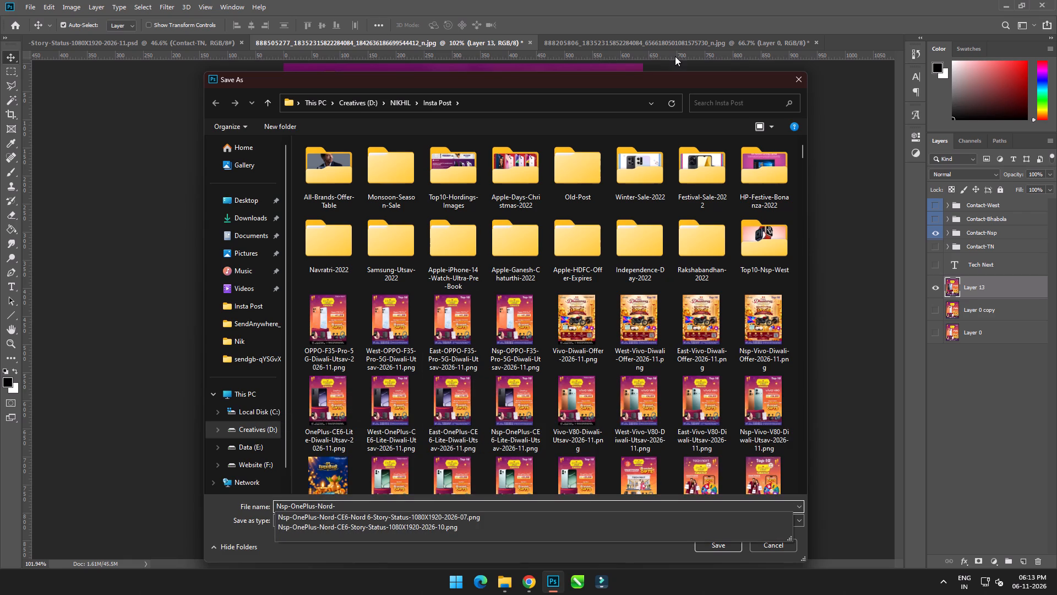
drag(603, 82, 681, 150)
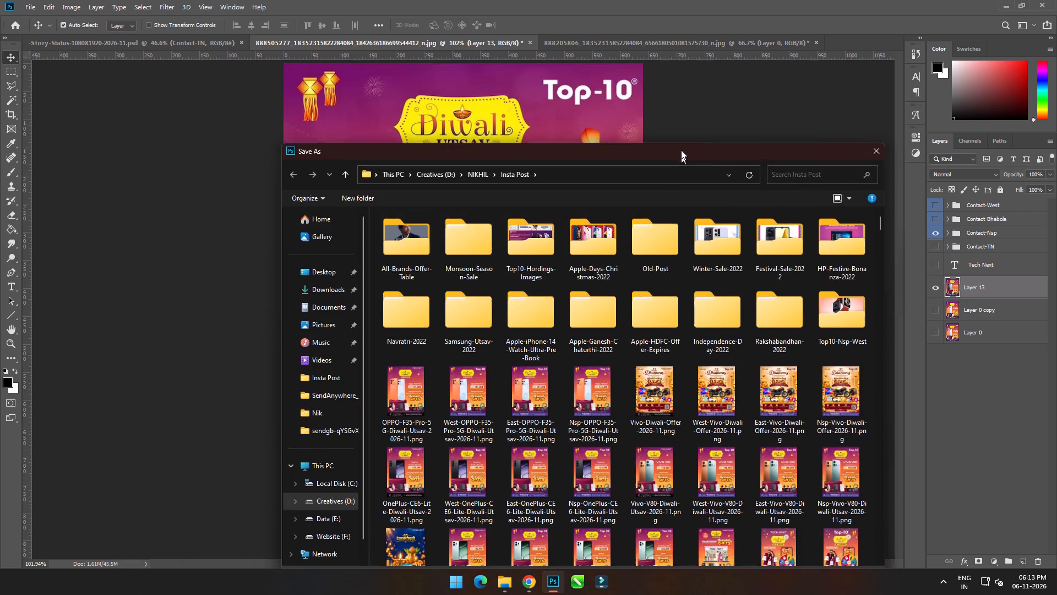
drag(681, 150, 644, 60)
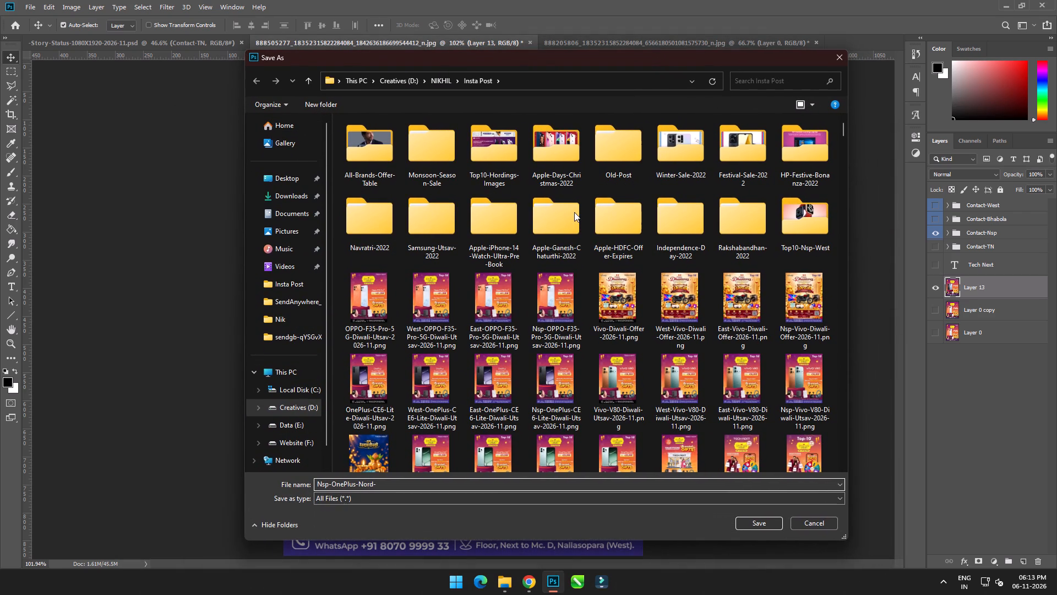
text(CE)
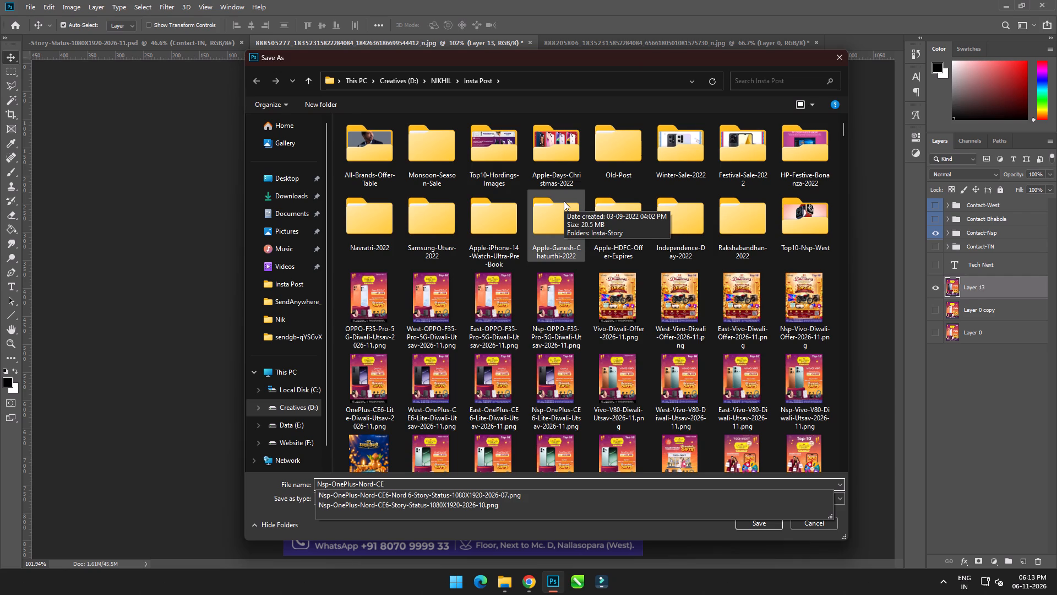
key(6)
drag(470, 63, 398, 520)
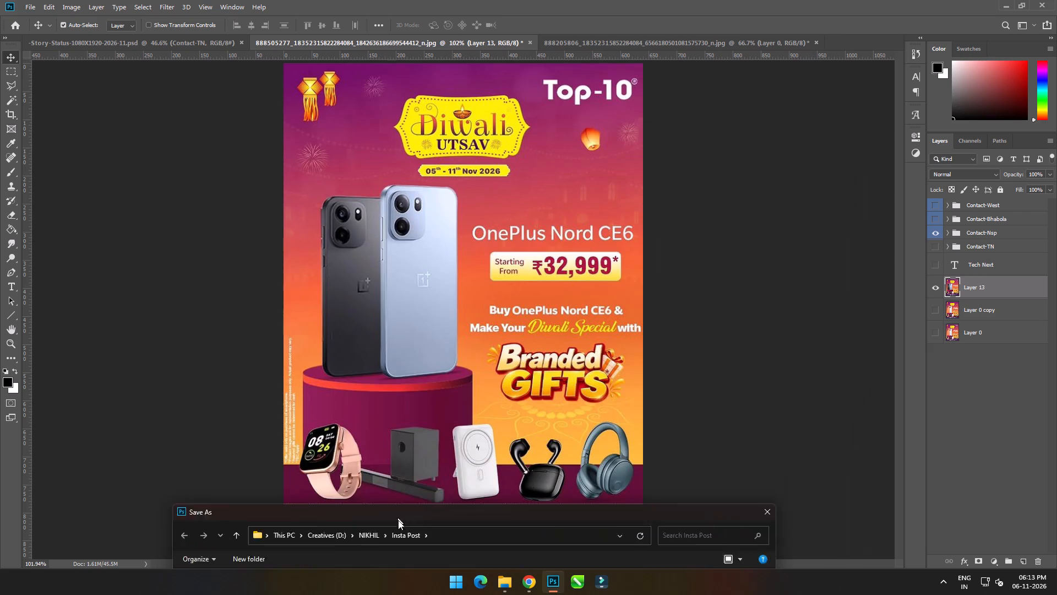
drag(398, 520, 413, 199)
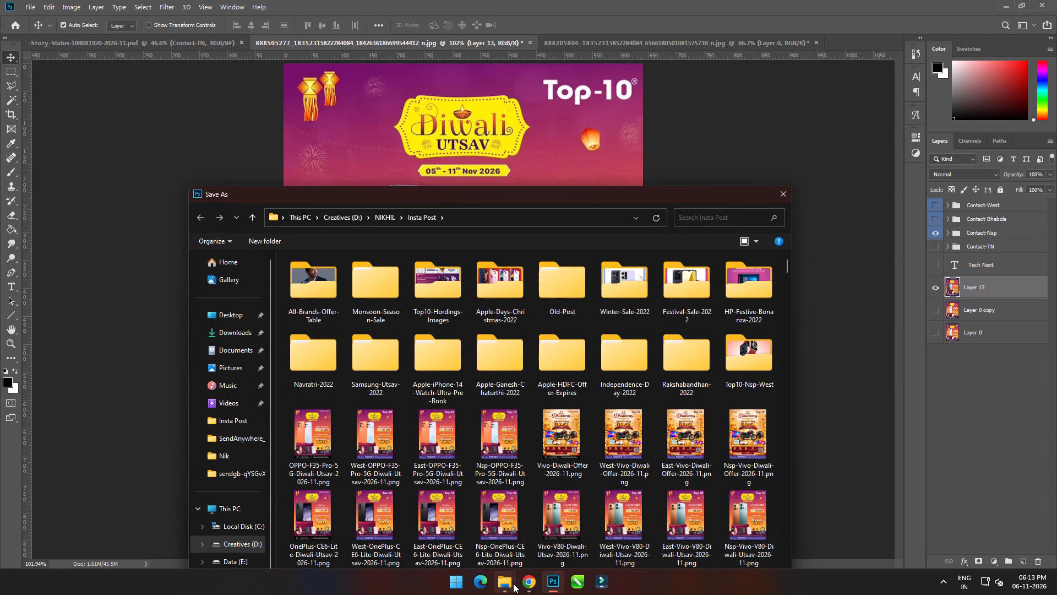
Switch to the Insta Post folder in File Explorer to look at the existing exports' file names.
click(370, 525)
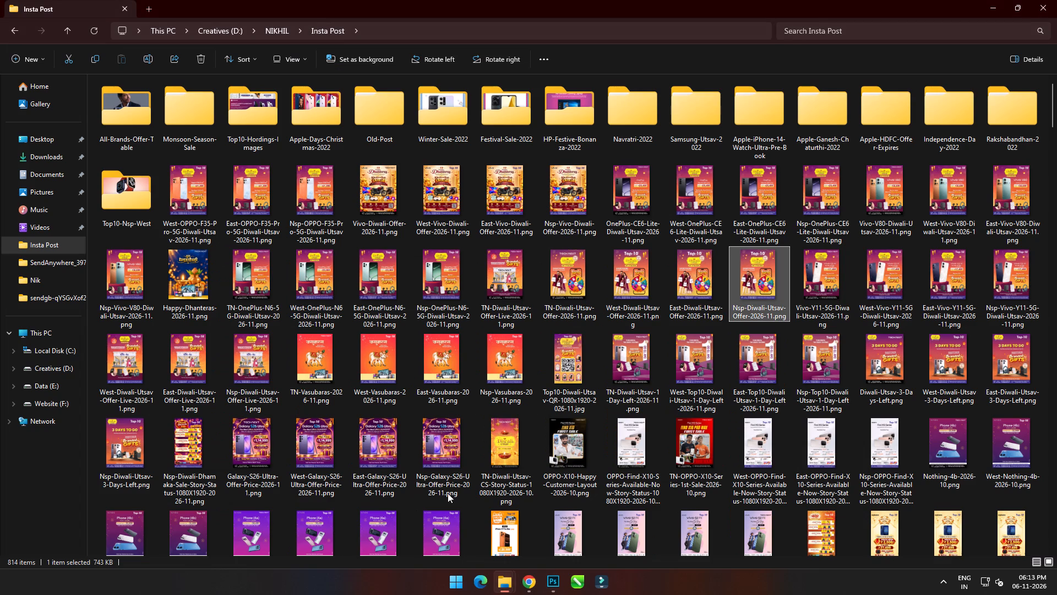
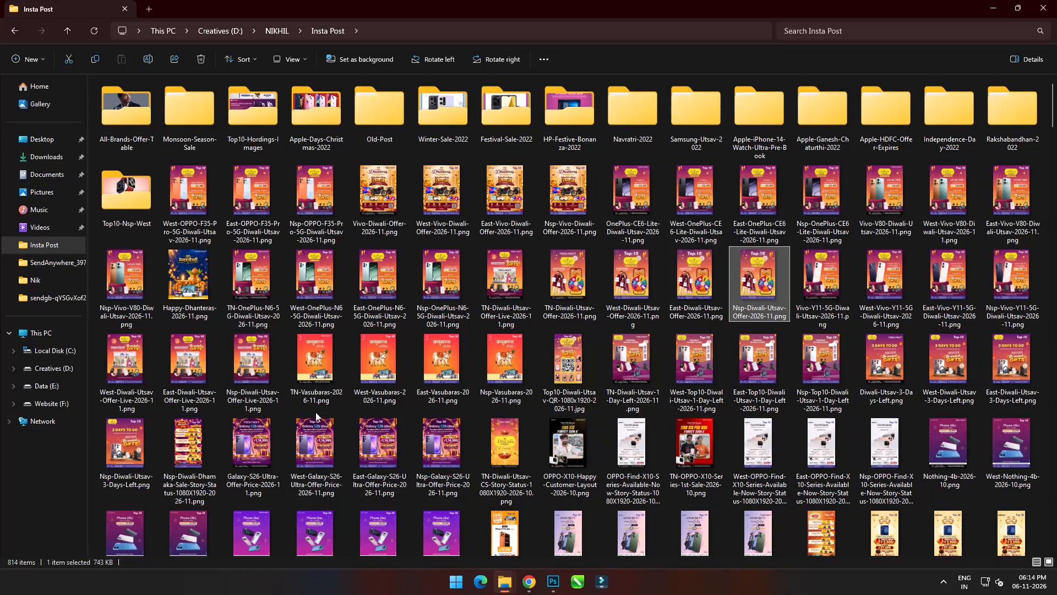
Check the Insta Post exports' names and view the OnePlus-CE6-Lite and Nsp-OnePlus-N6-5G Diwali Utsav posters for comparison.
key(alt+Tab)
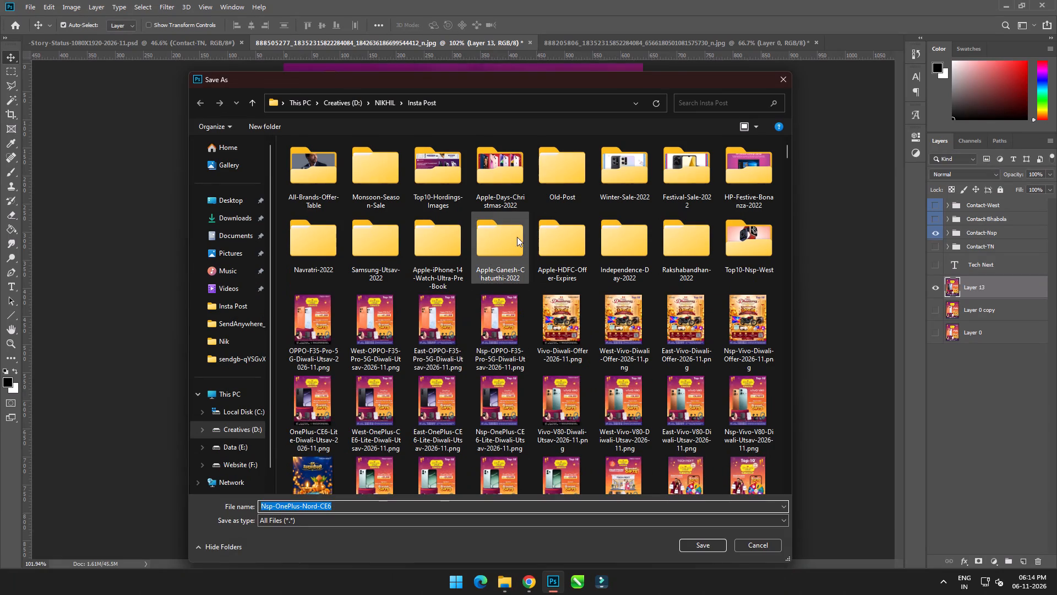
key(alt+Tab)
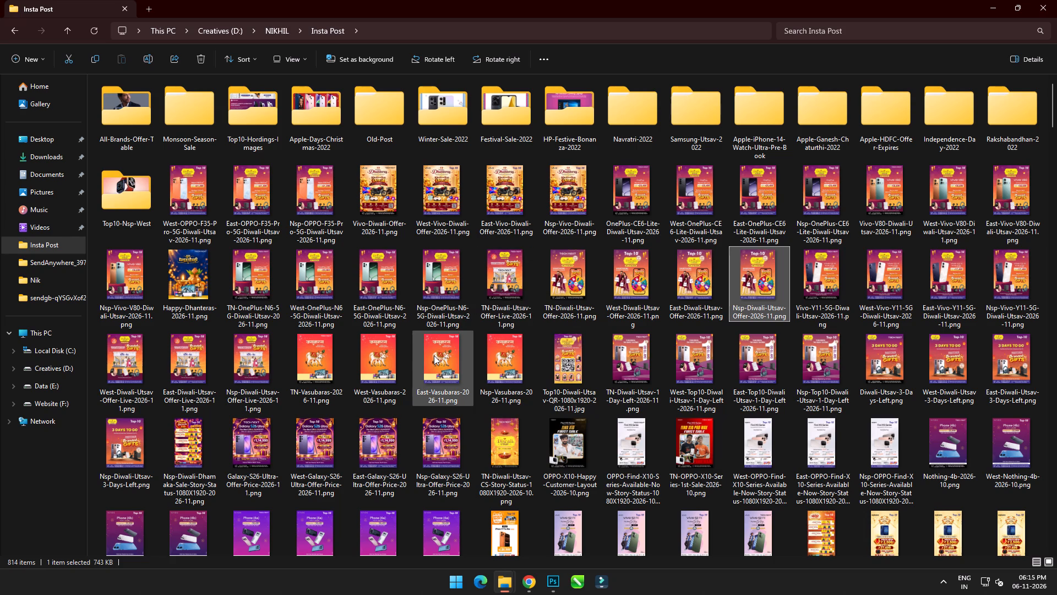
key(alt+Tab)
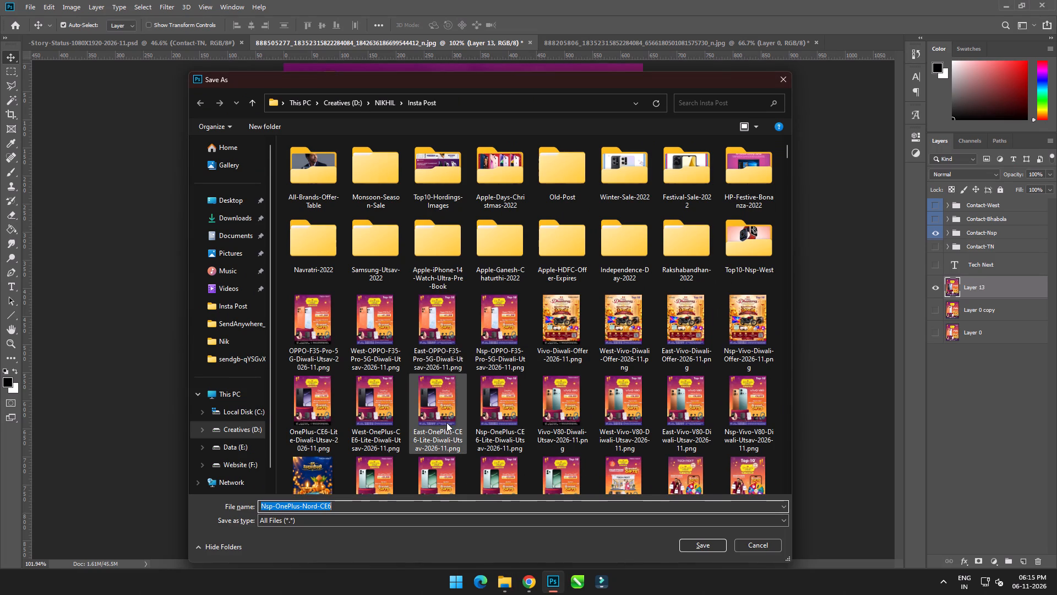
key(alt+Tab)
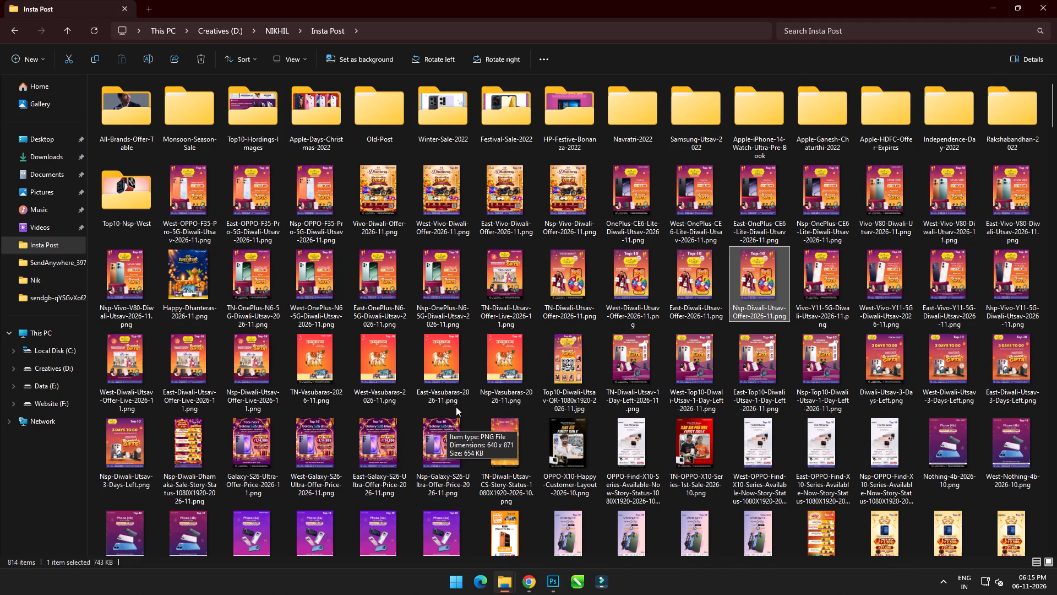
double_click(646, 208)
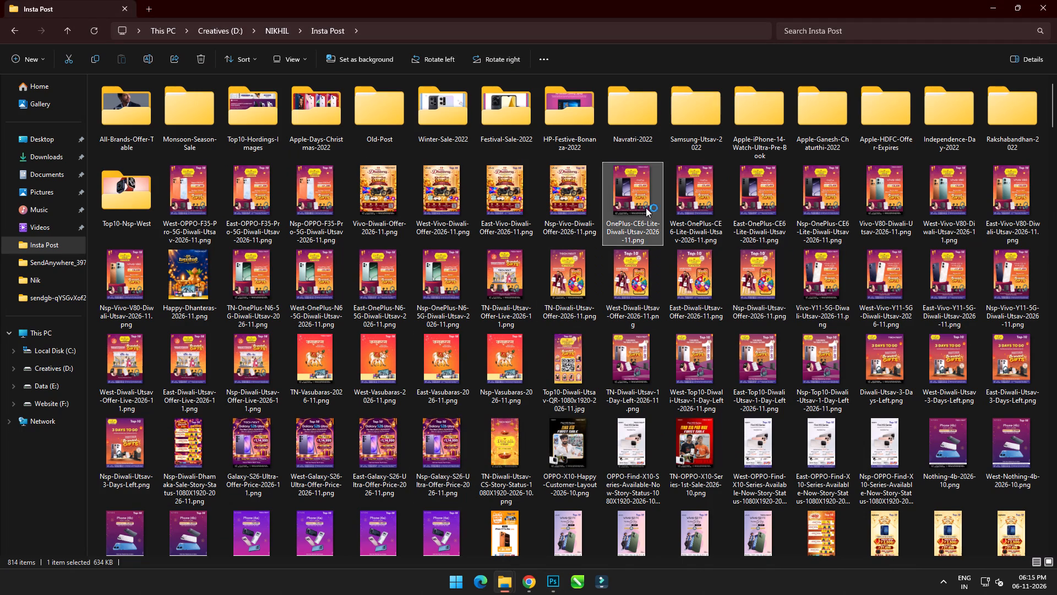
click(850, 84)
double_click(455, 293)
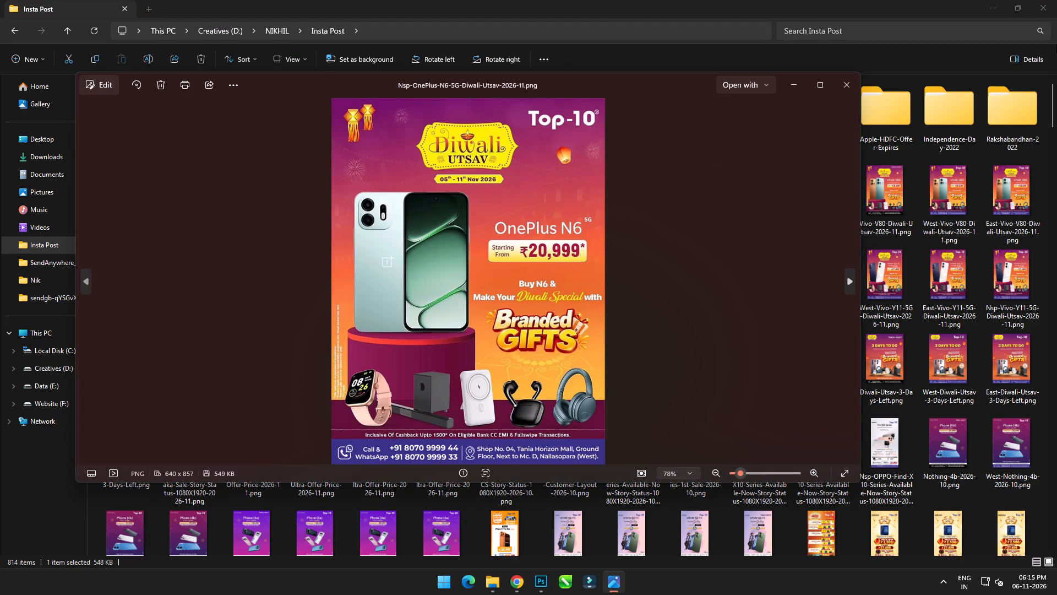
click(849, 82)
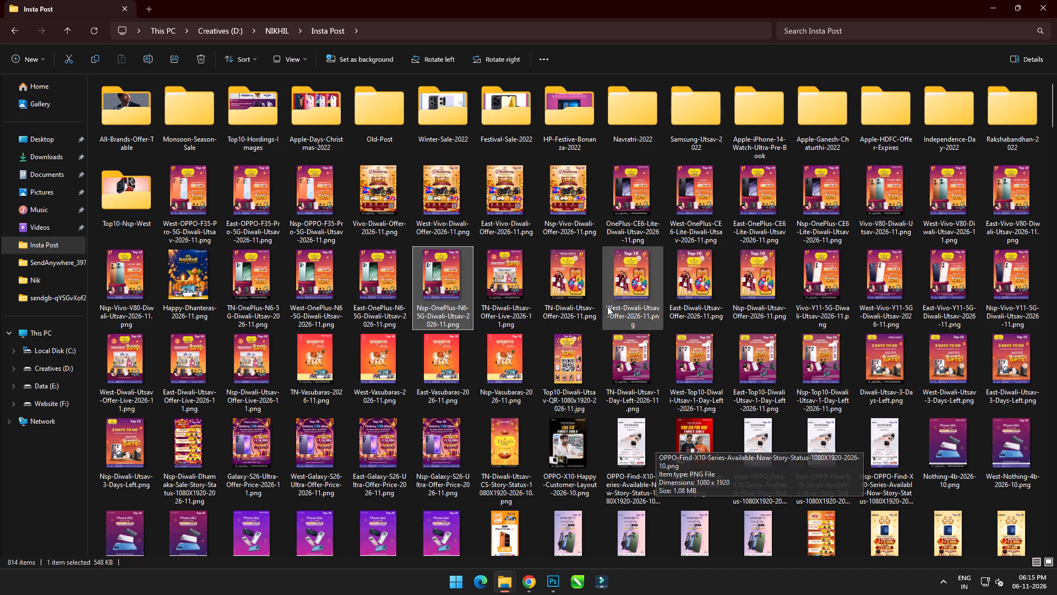
double_click(631, 218)
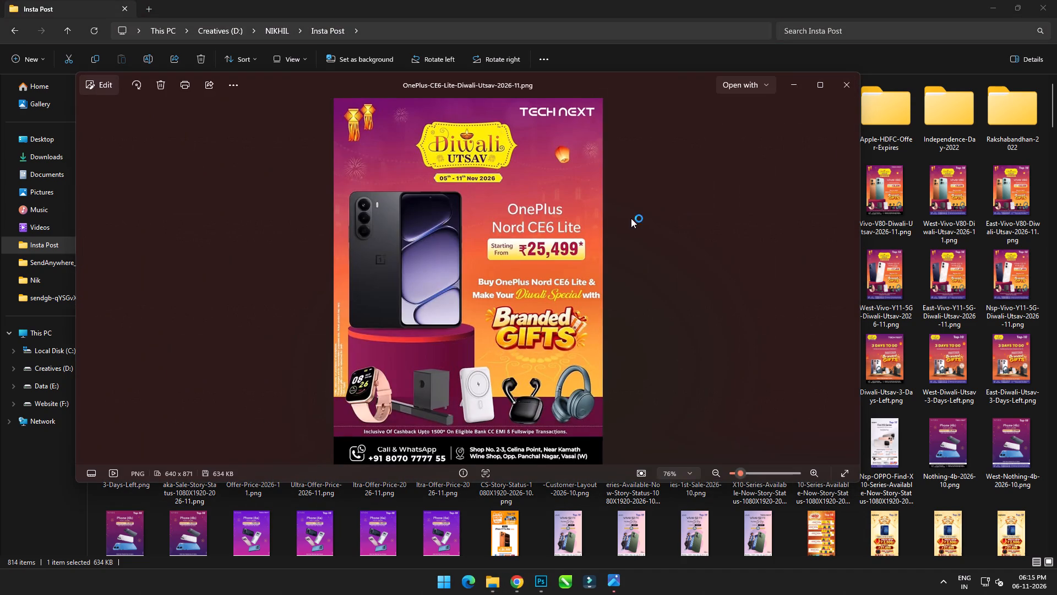
click(848, 83)
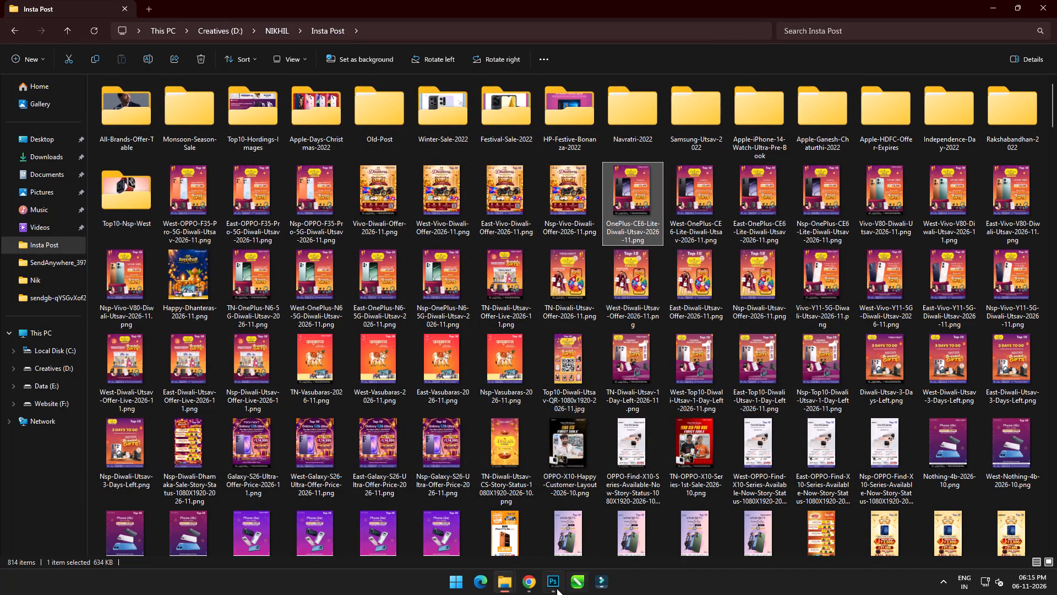
Back in Photoshop, complete the export's file name as Nsp-OnePlus-Nord-CE6-Diwali-Utsav-2026-11, copy the name, and save the PNG.
click(554, 588)
drag(656, 78, 663, 546)
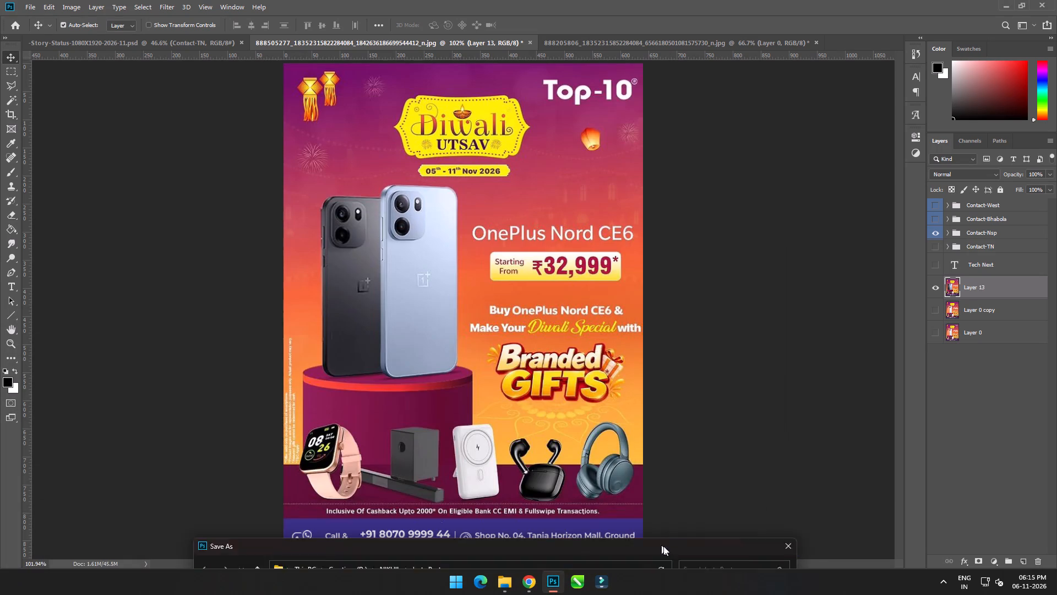
drag(663, 546, 667, 93)
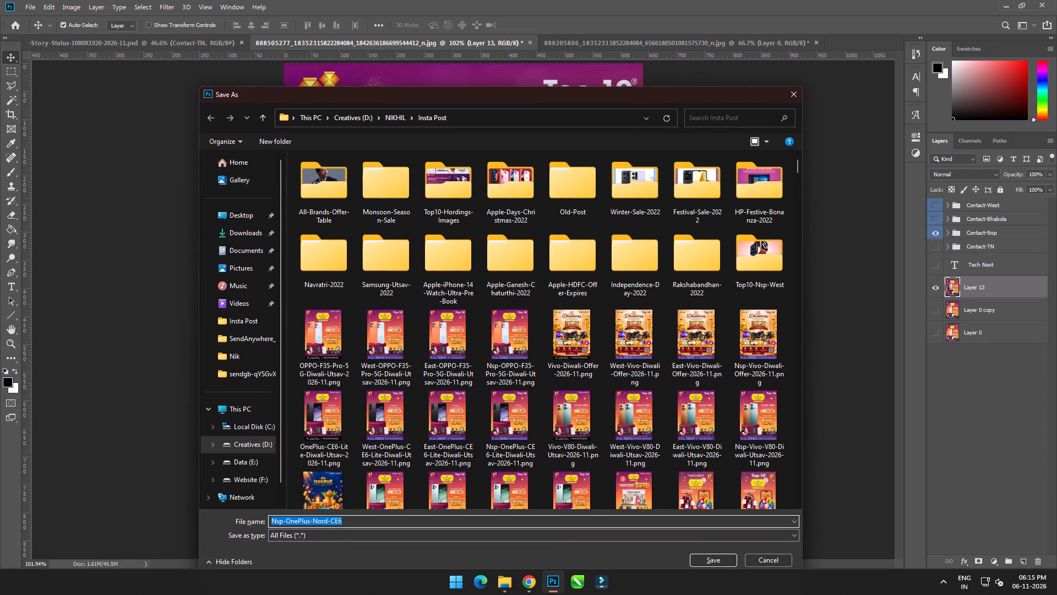
click(348, 522)
key(minus)
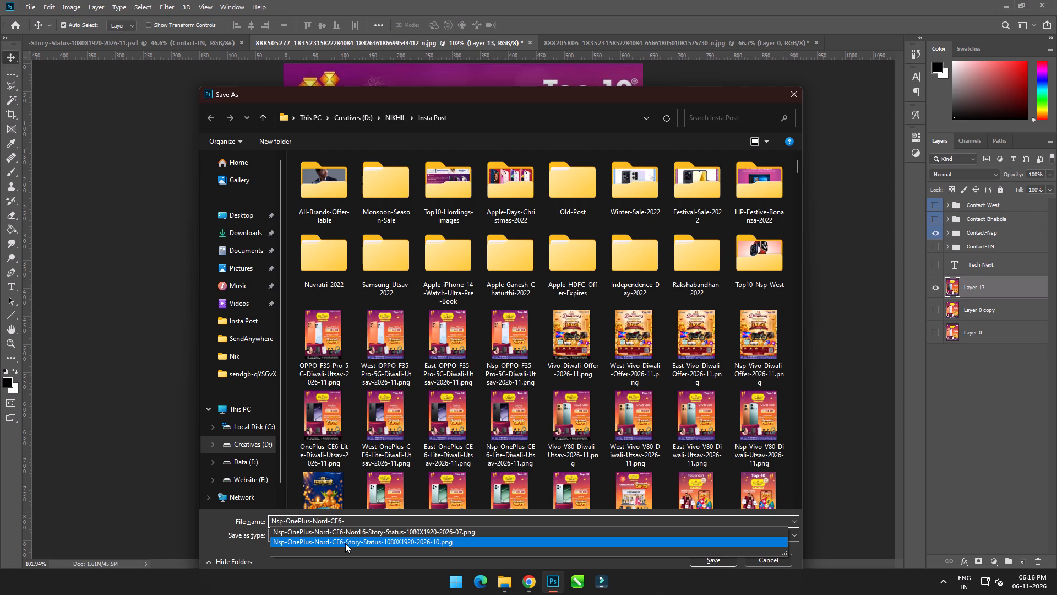
text(Diwali-)
text(Utsav-2026-)
text(11)
key(ctrl+a)
key(ctrl+c)
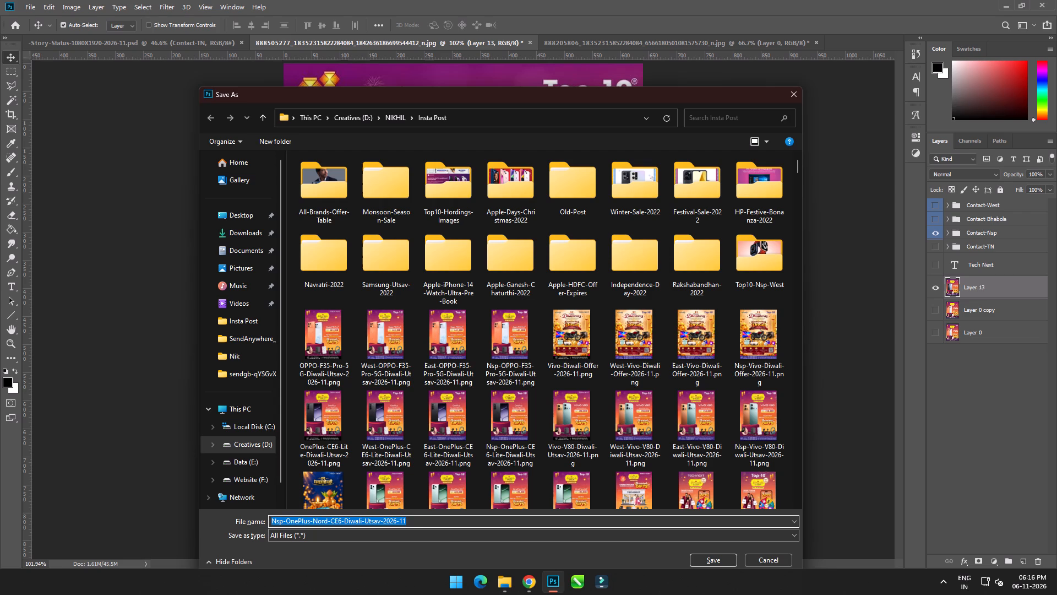
click(716, 560)
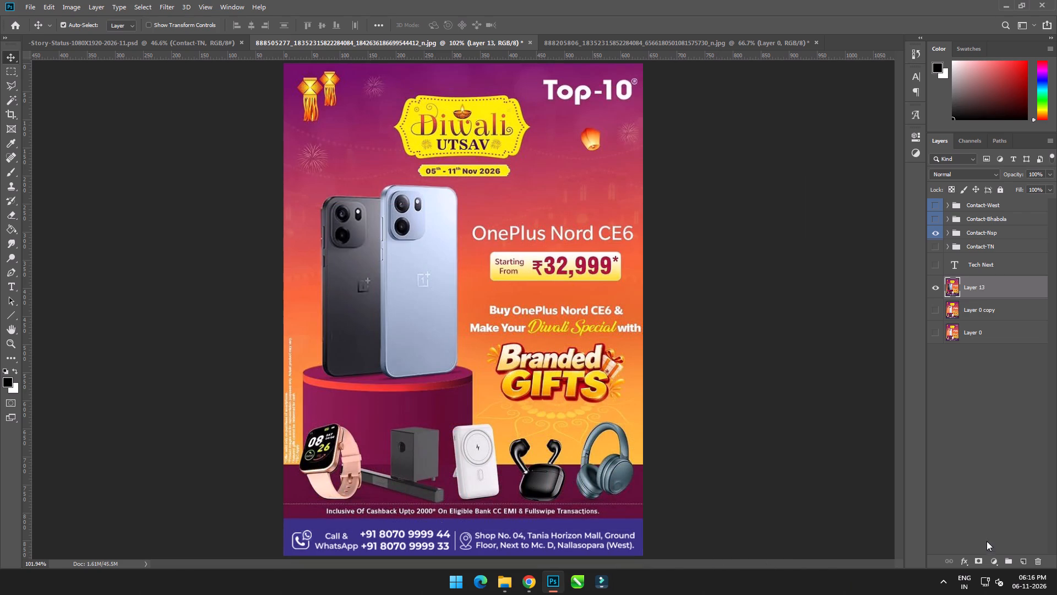
Replace the Contact-Nsp footer with Contact-Bhabola and start a quick PNG export of the poster.
click(936, 233)
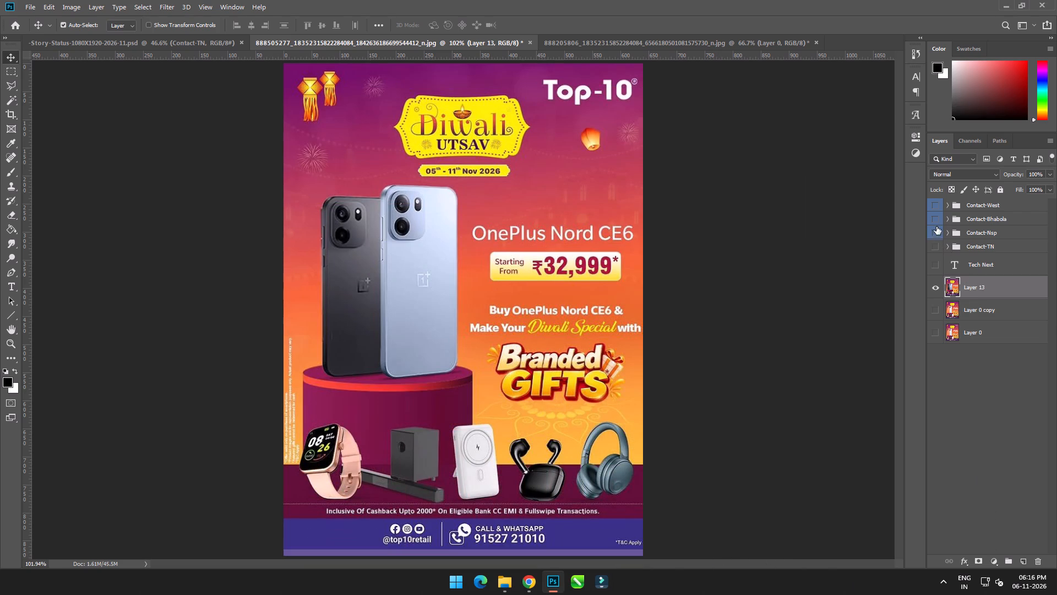
click(936, 223)
click(28, 4)
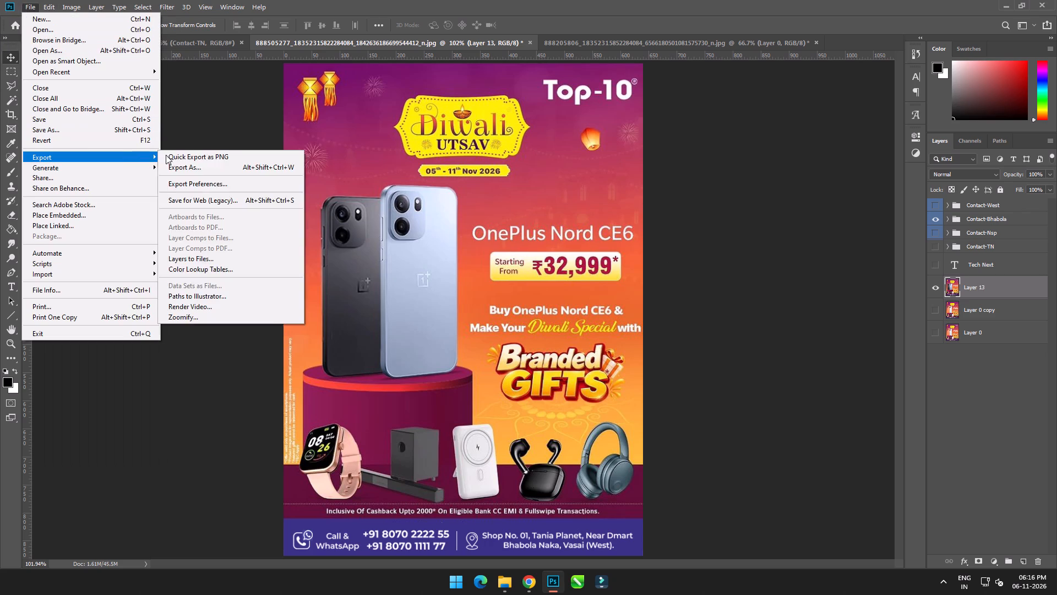
click(179, 155)
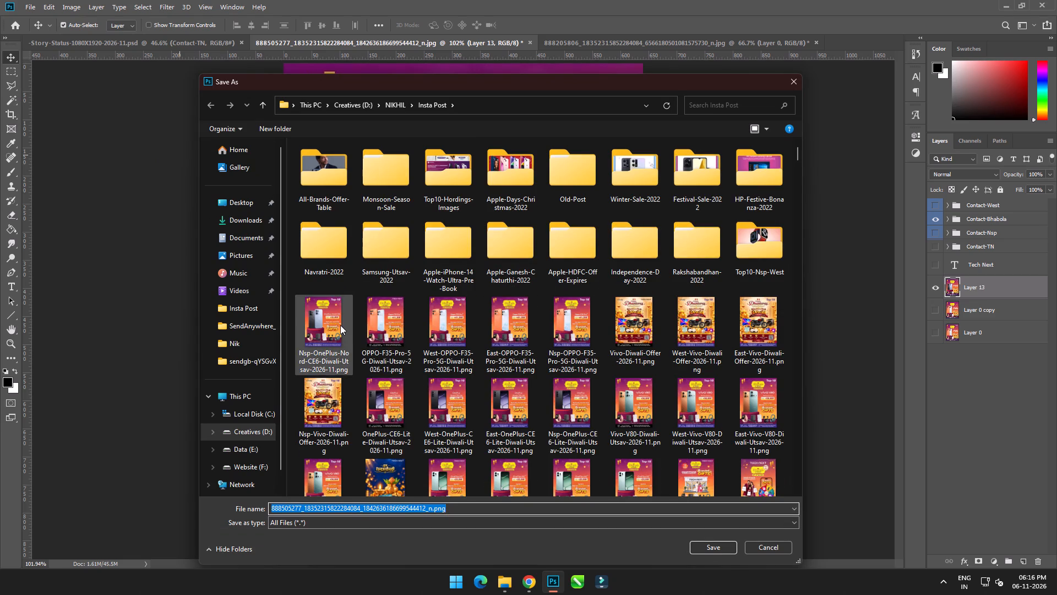
Save the PNG export in the Insta Post folder as East-OnePlus-Nord-CE6-Diwali-Utsav-2026-11, reusing the Nsp version's file name.
click(340, 325)
click(324, 510)
key(Home)
key(Delete)
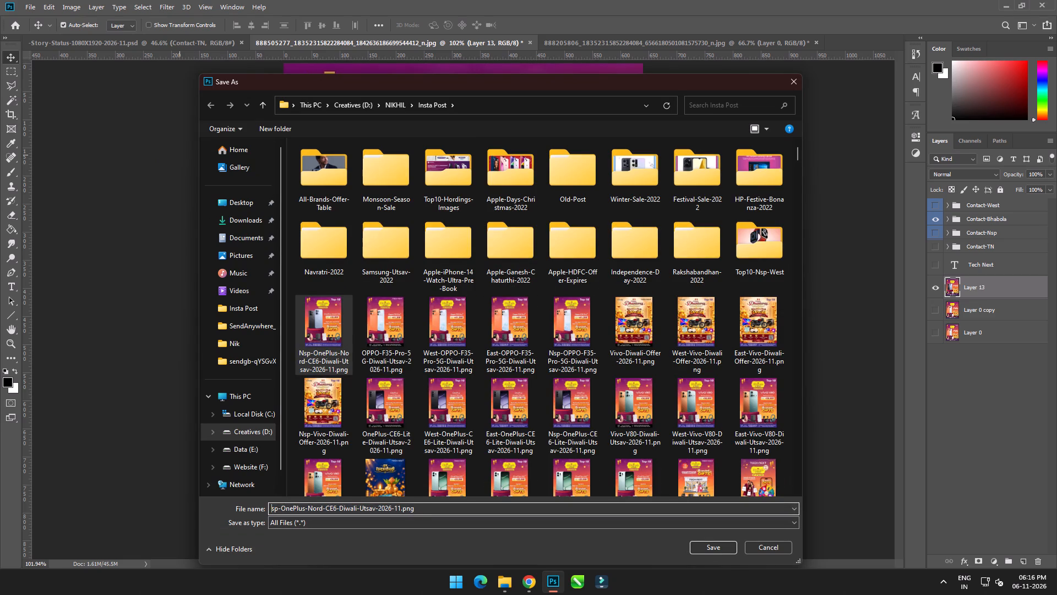
key(Delete)
key(Delete)
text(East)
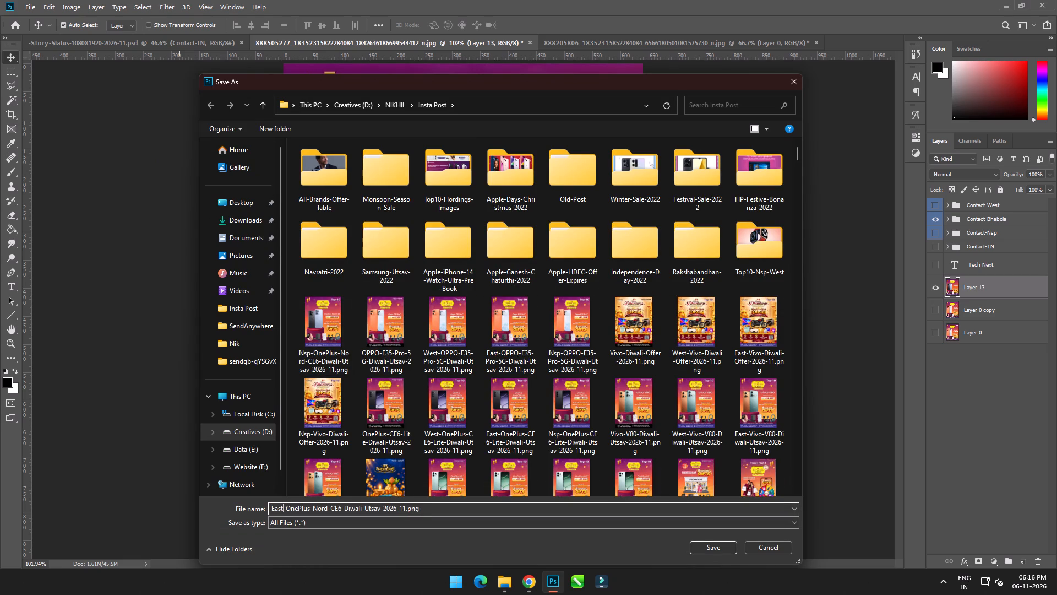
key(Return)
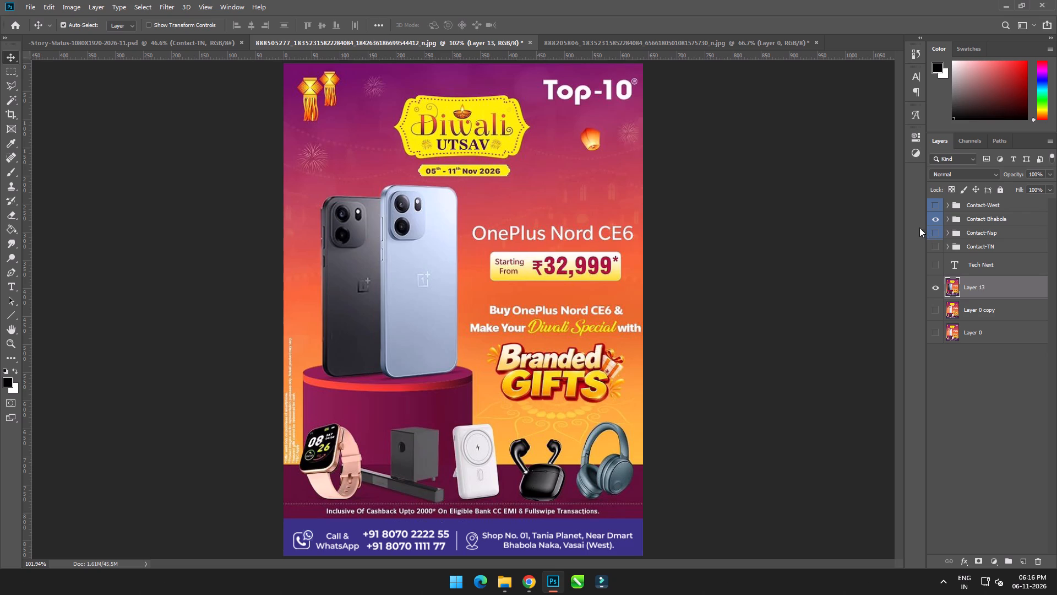
Replace the Contact-Bhabola footer with the Contact-West footer on the poster.
click(936, 221)
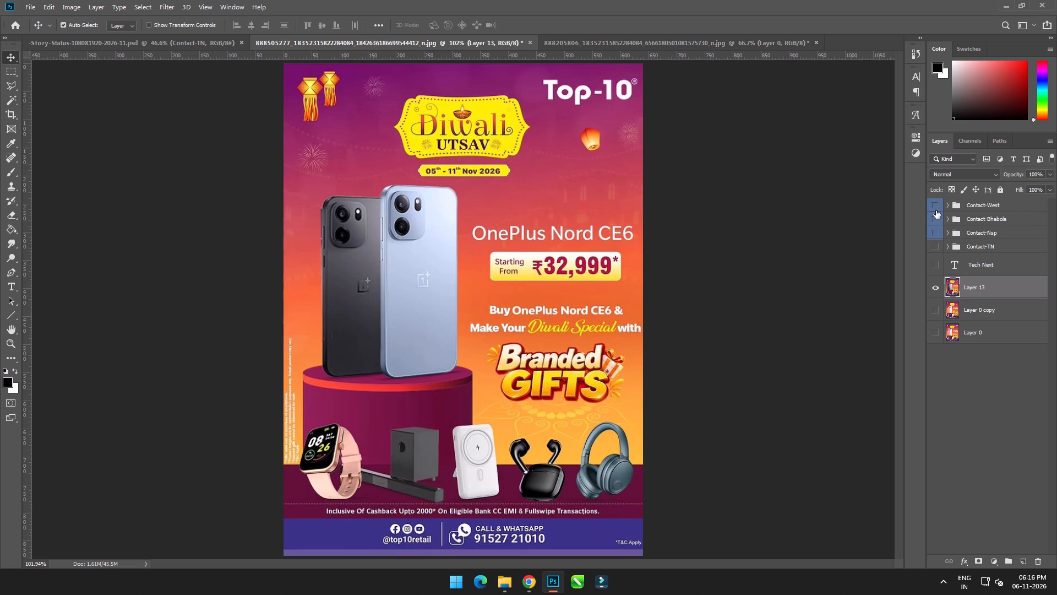
click(936, 208)
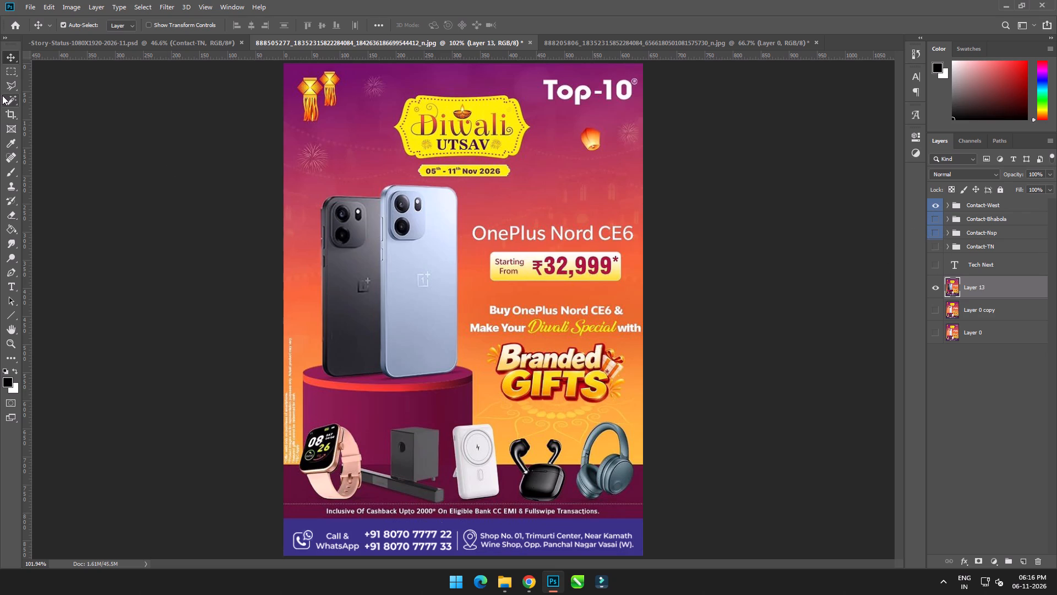
Quick-export the poster as a PNG named West-OnePlus-Nord-CE6-Diwali-Utsav-2026-11, adapting the East version's file name.
click(32, 8)
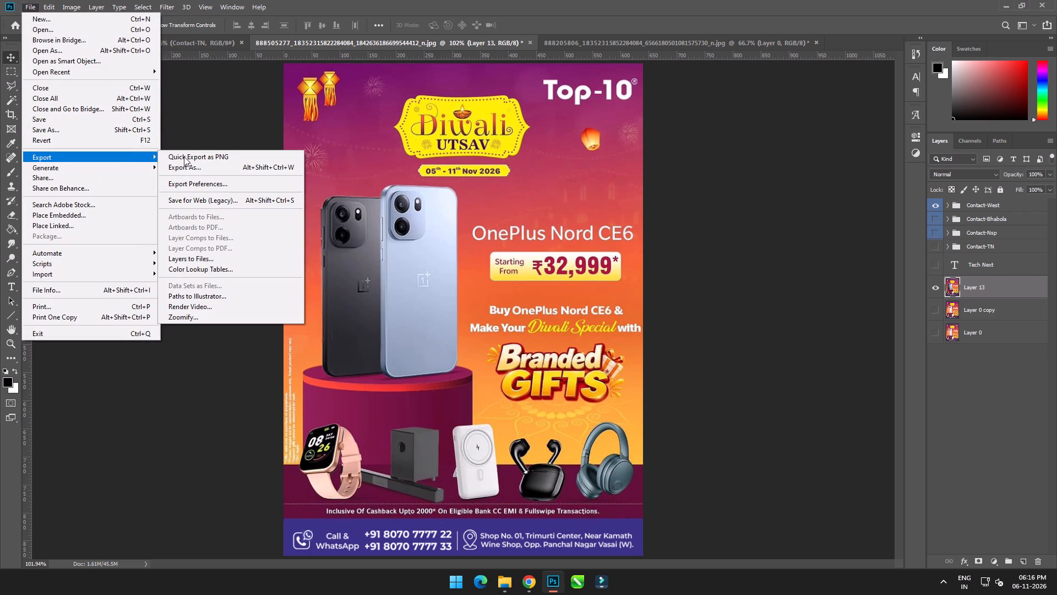
click(184, 156)
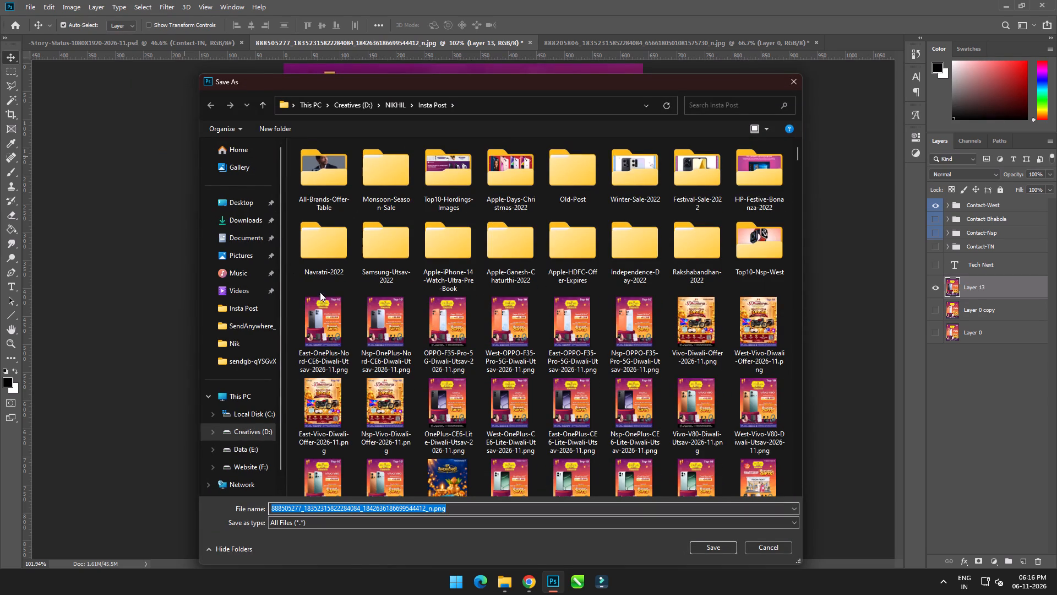
click(336, 324)
click(344, 510)
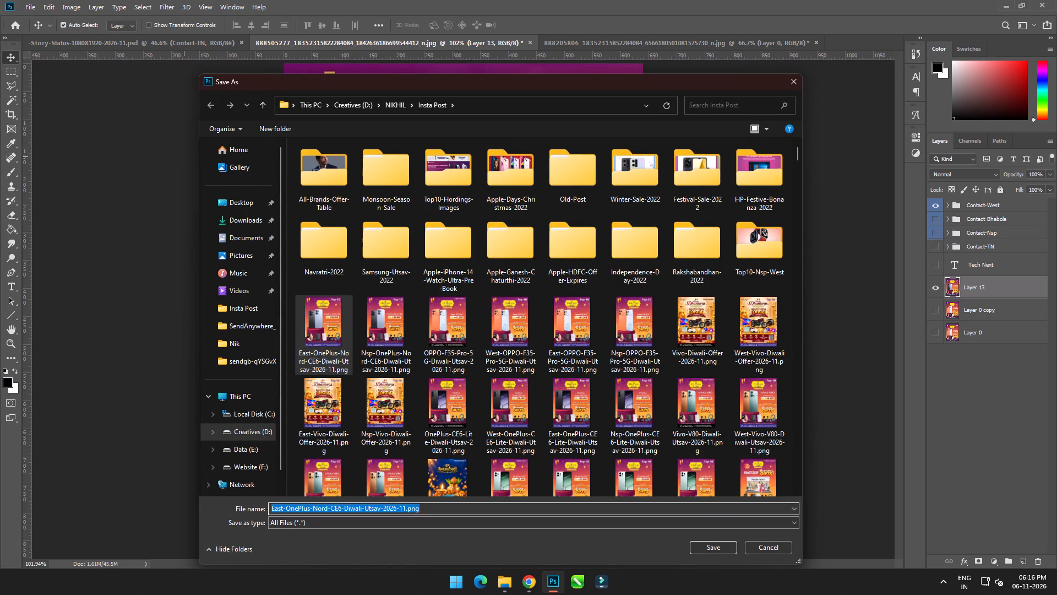
key(Home)
key(Delete)
key(Delete)
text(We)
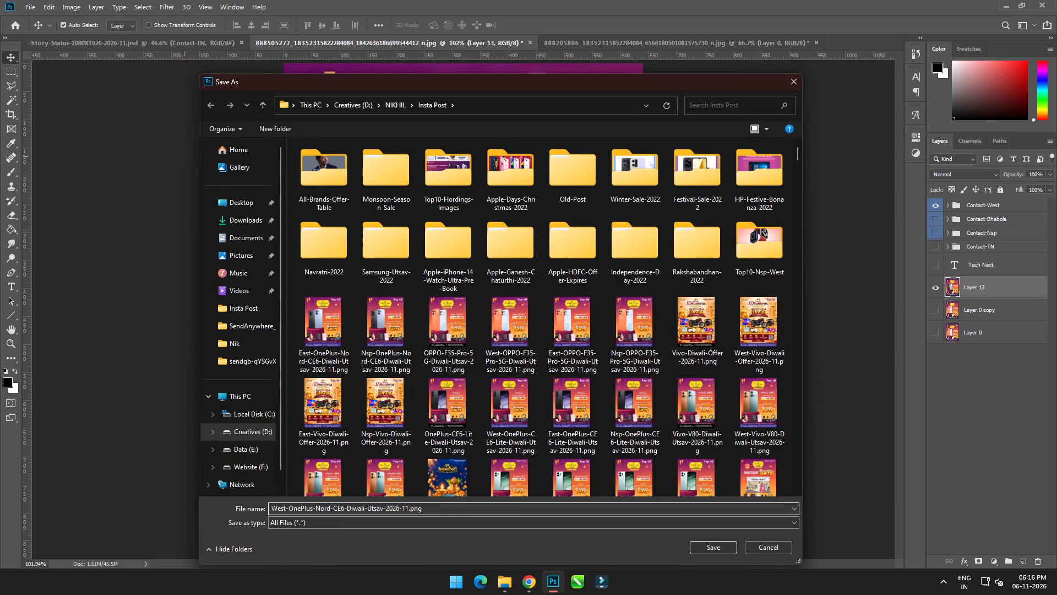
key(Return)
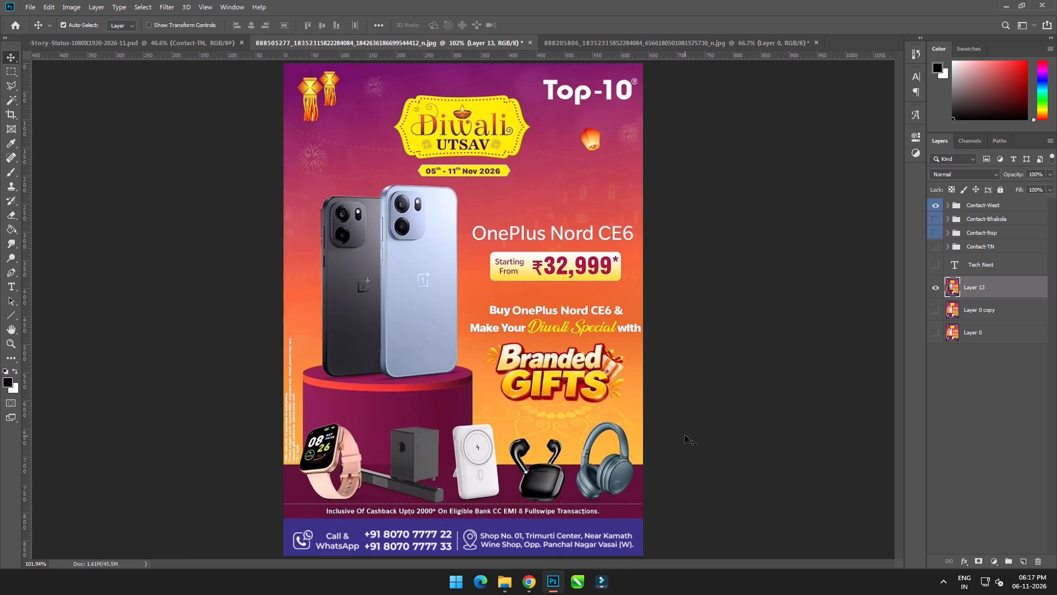
Replace the Contact-West footer with the Contact-TN footer.
click(938, 205)
click(937, 247)
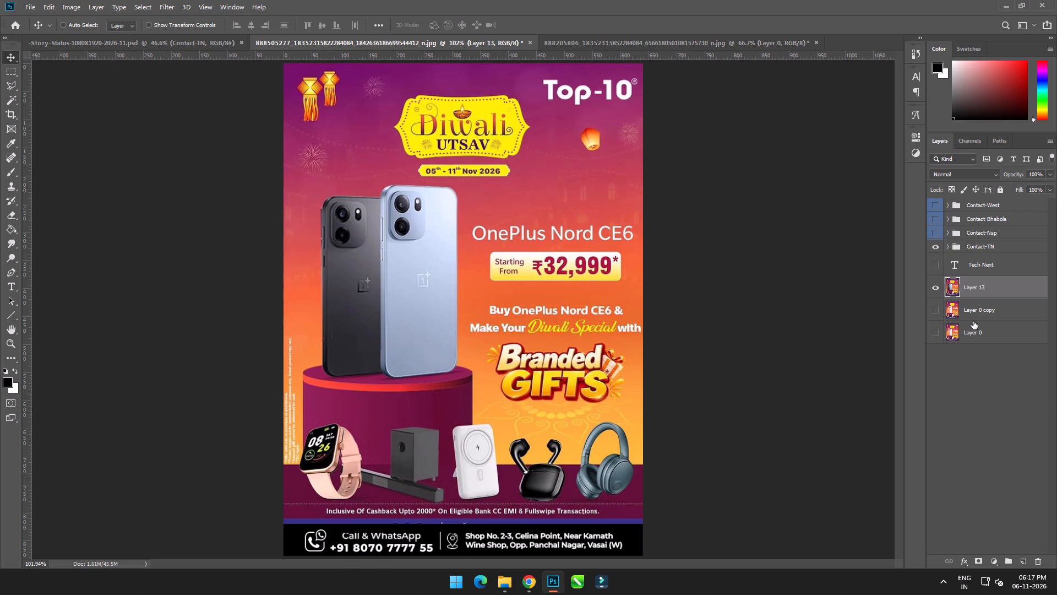
Duplicate Layer 13 and hide the original, leaving the copy as the working layer.
key(ctrl+j)
click(933, 311)
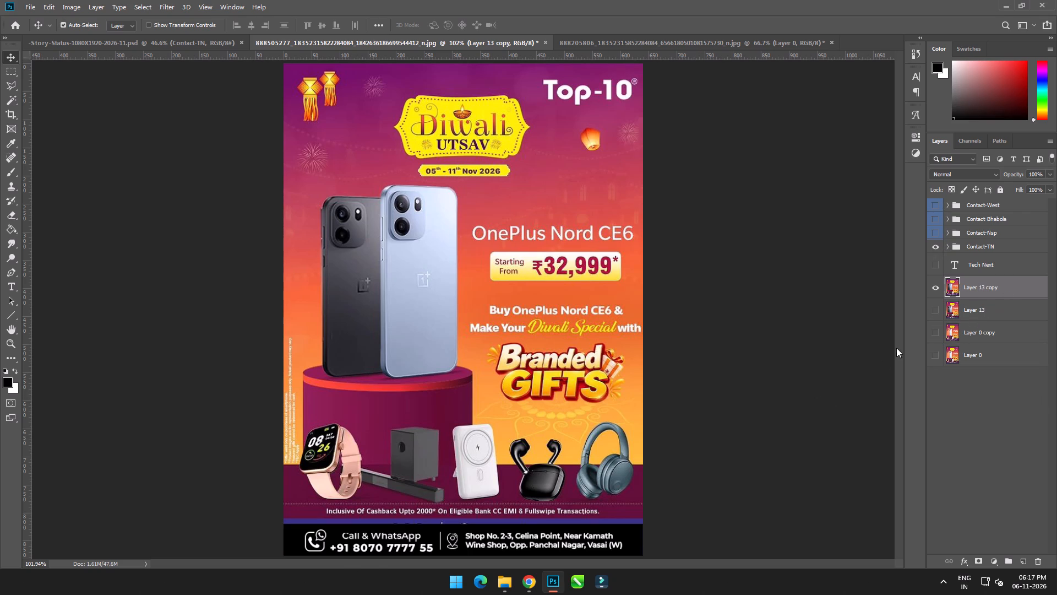
On Layer 13 copy, delete the purple footer band below the cashback line across the poster's full width.
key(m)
alt+scroll(505, 521, up, 1)
scroll(509, 481, down, 5)
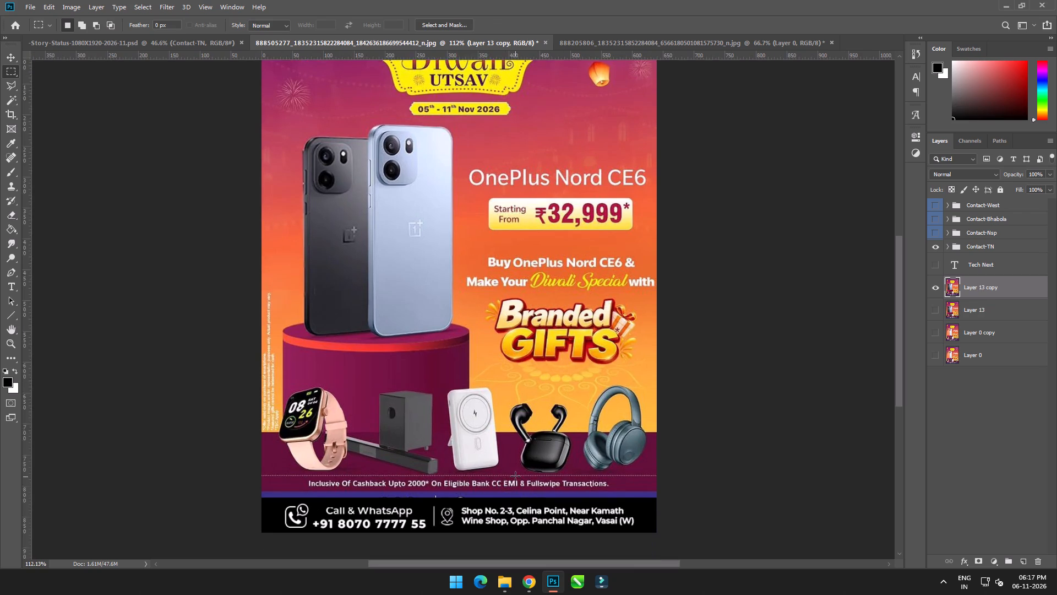
scroll(515, 476, down, 5)
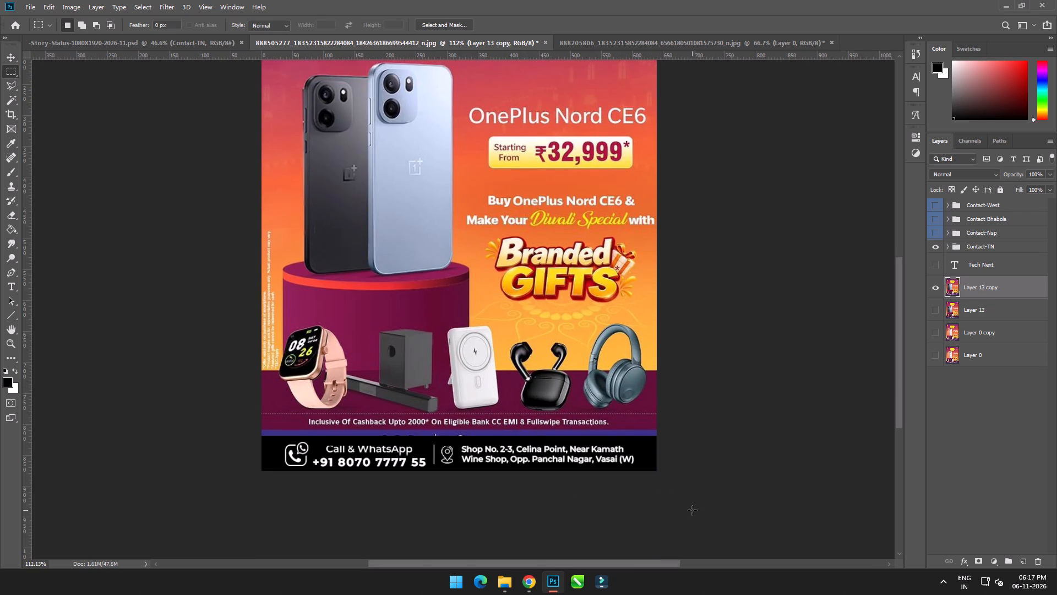
drag(693, 494, 225, 428)
alt+scroll(409, 467, up, 15)
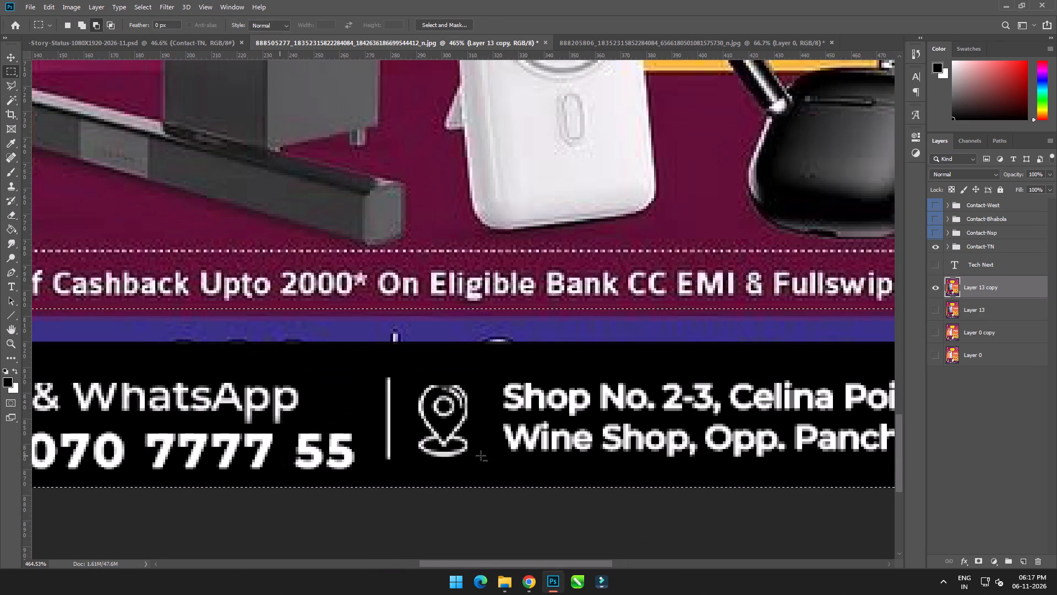
key(Down)
key(Down)
key(Down)
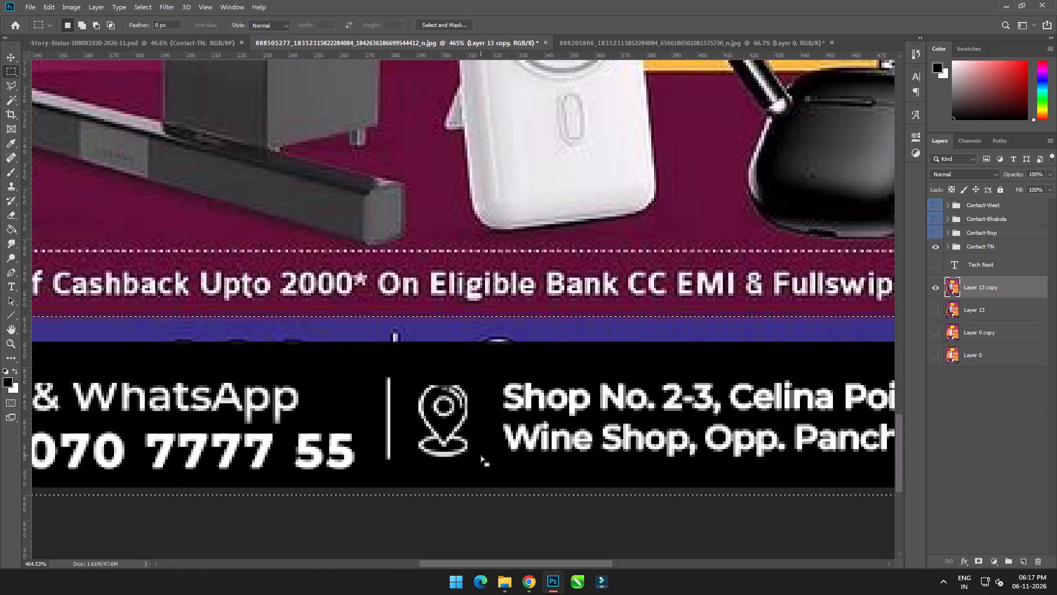
key(Delete)
Fill the cleared footer area with black using the Paint Bucket, deselect it, and fit the whole poster in view.
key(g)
alt+click(536, 368)
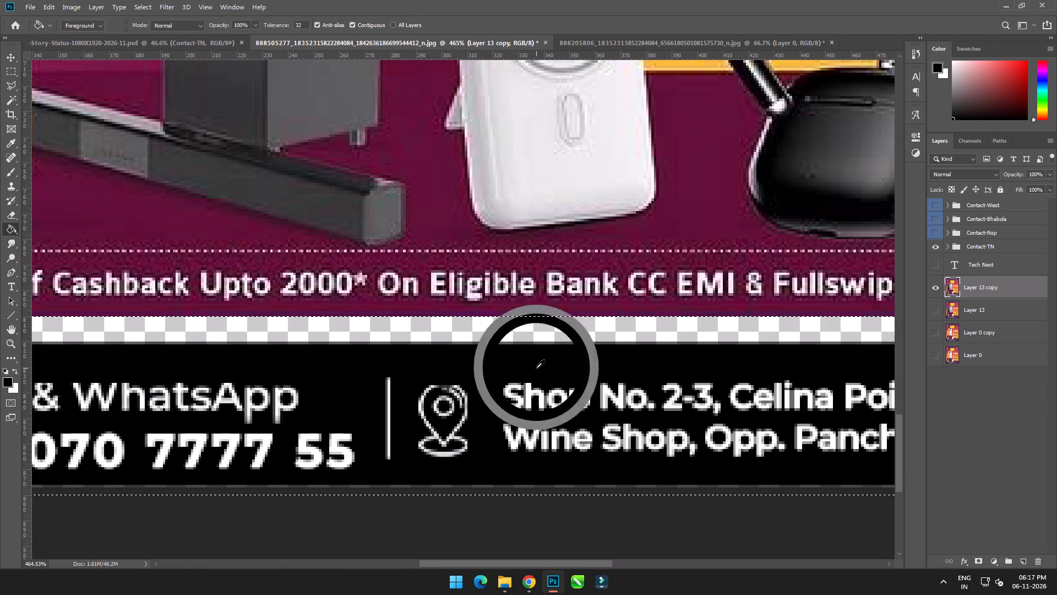
click(537, 325)
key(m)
click(542, 271)
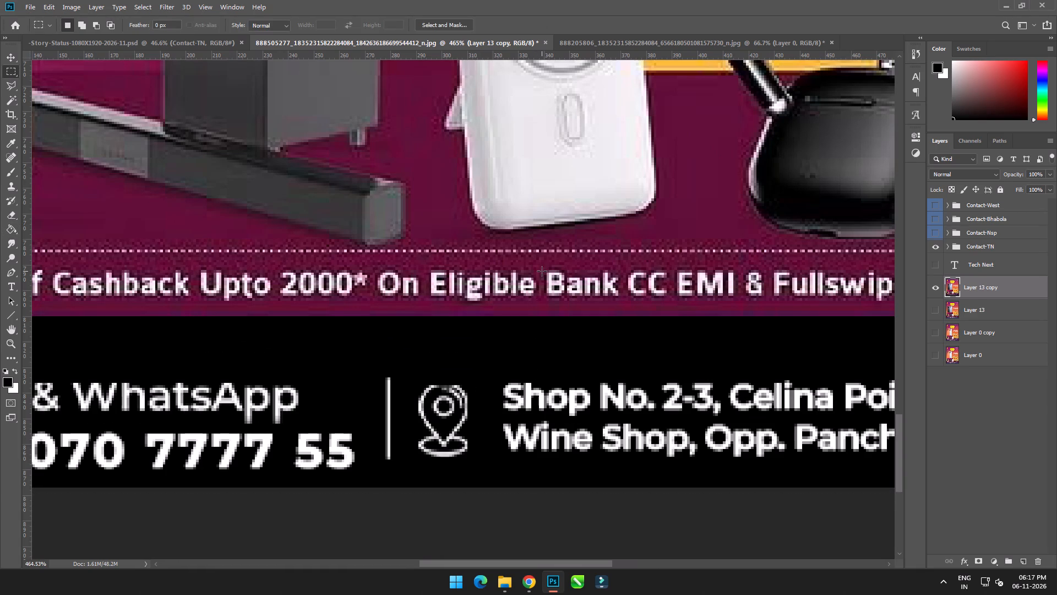
key(ctrl+0)
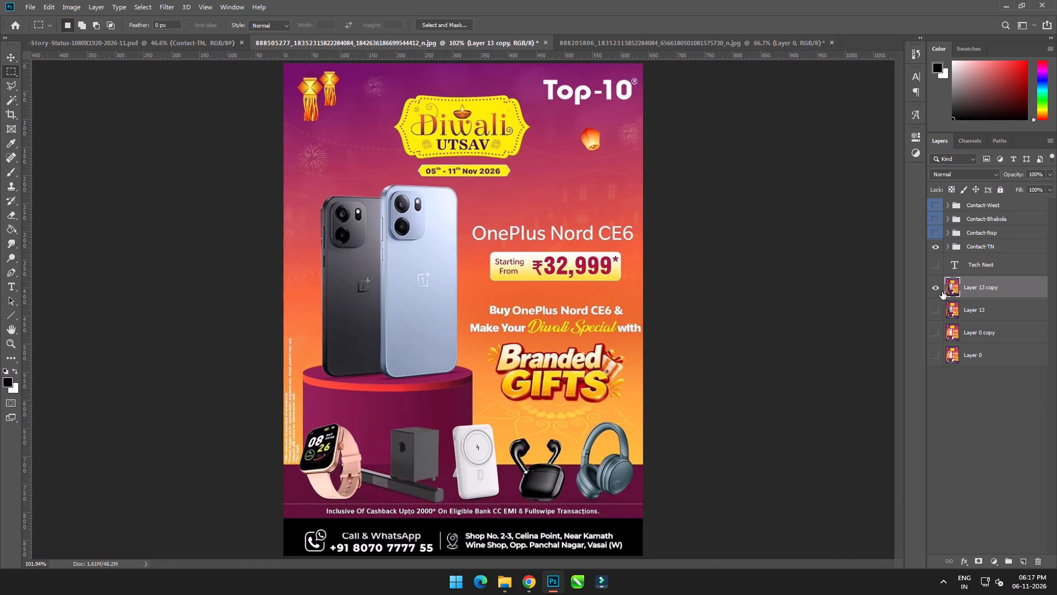
Remove the Top-10 logo and its leftover specks from Layer 13 copy with the content-aware Spot Healing Brush.
alt+scroll(593, 90, up, 11)
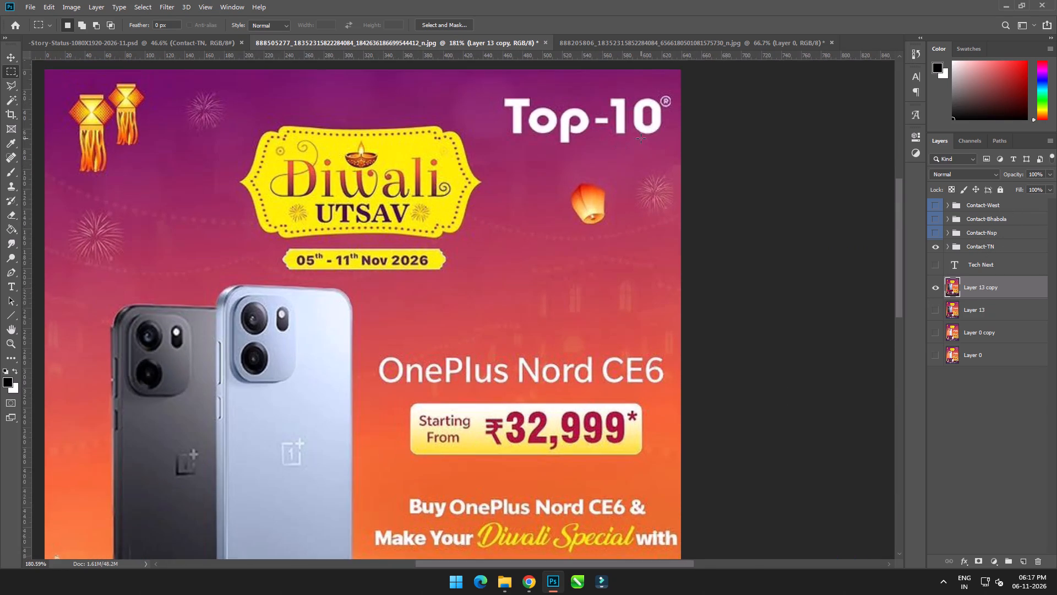
alt+scroll(641, 138, up, 8)
scroll(646, 155, up, 3)
alt+scroll(635, 191, up, 2)
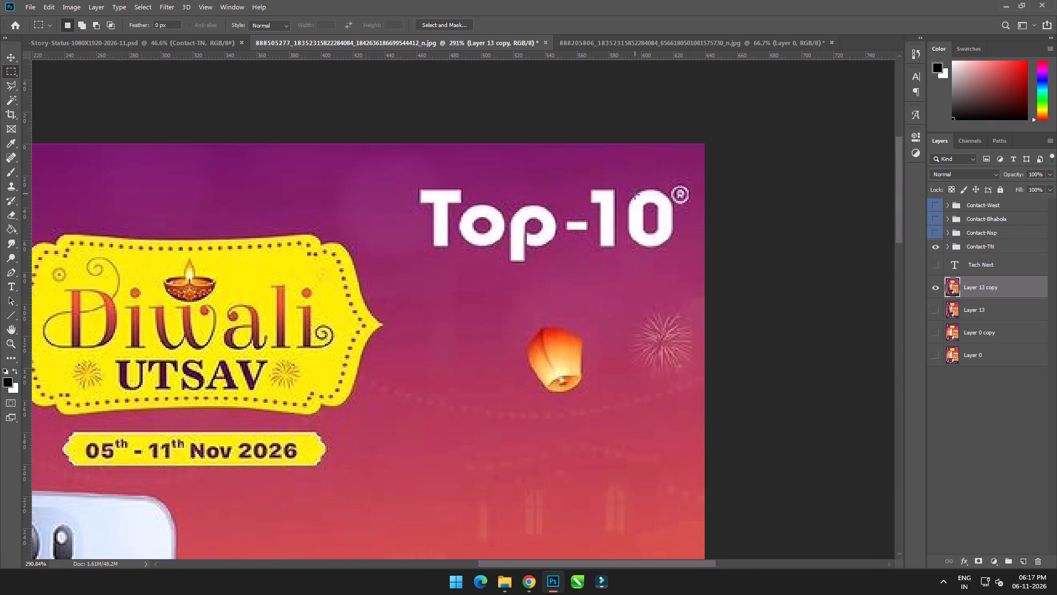
key(j)
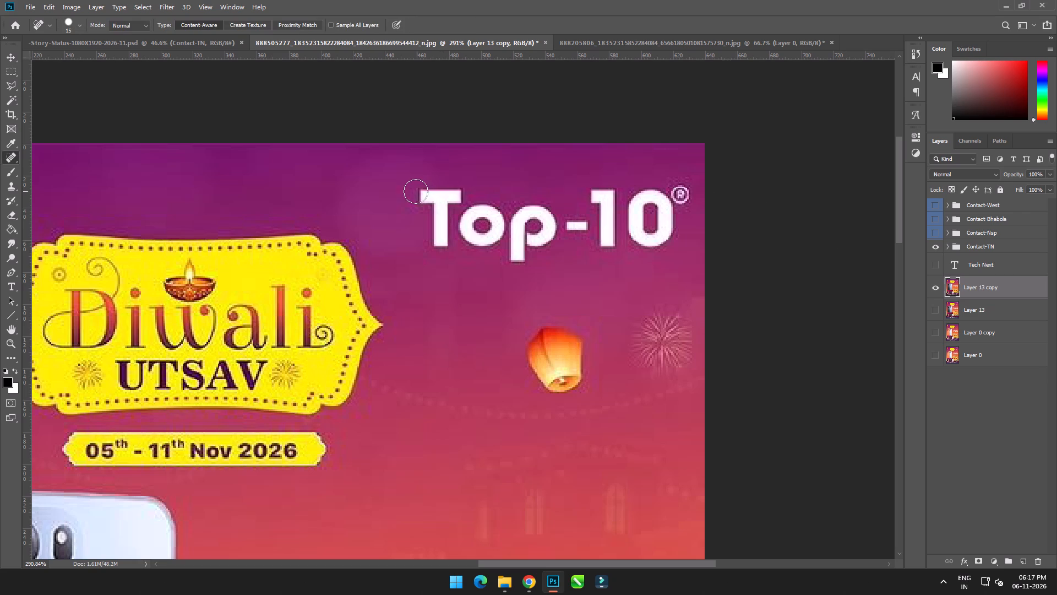
drag(422, 196, 484, 212)
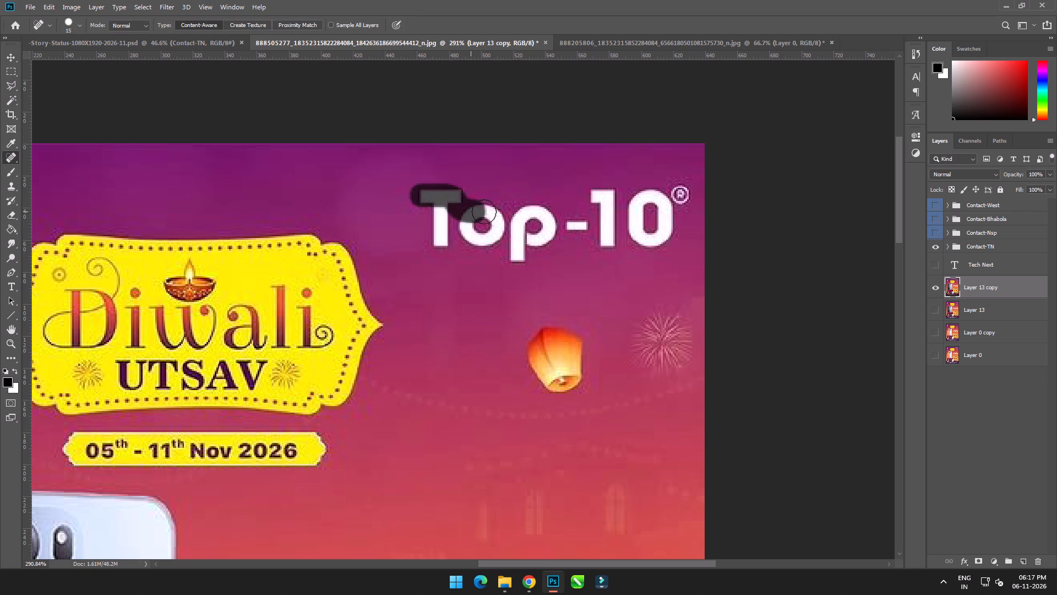
drag(484, 212, 658, 198)
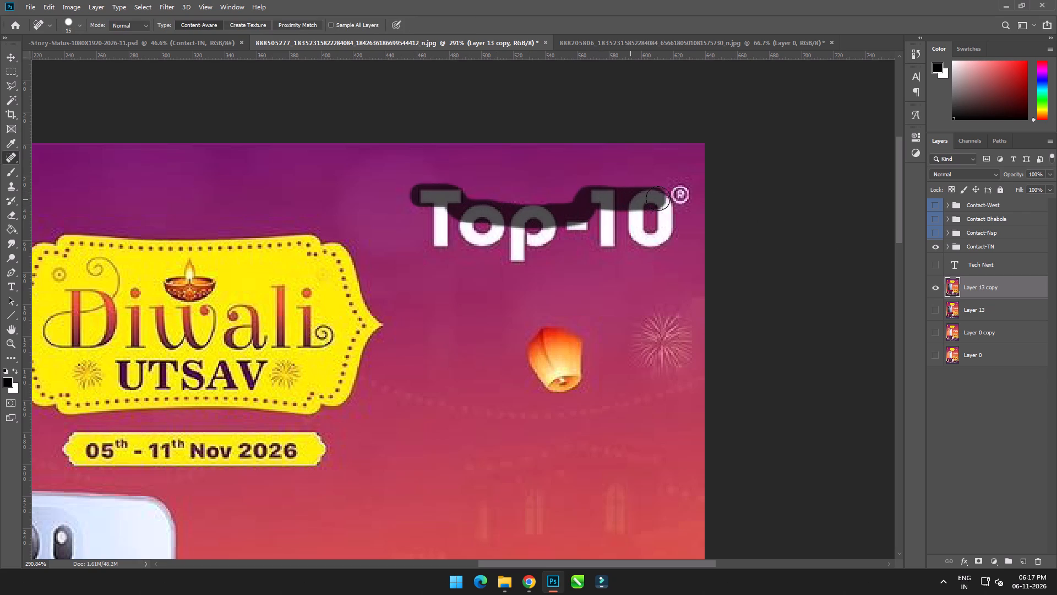
drag(658, 198, 631, 241)
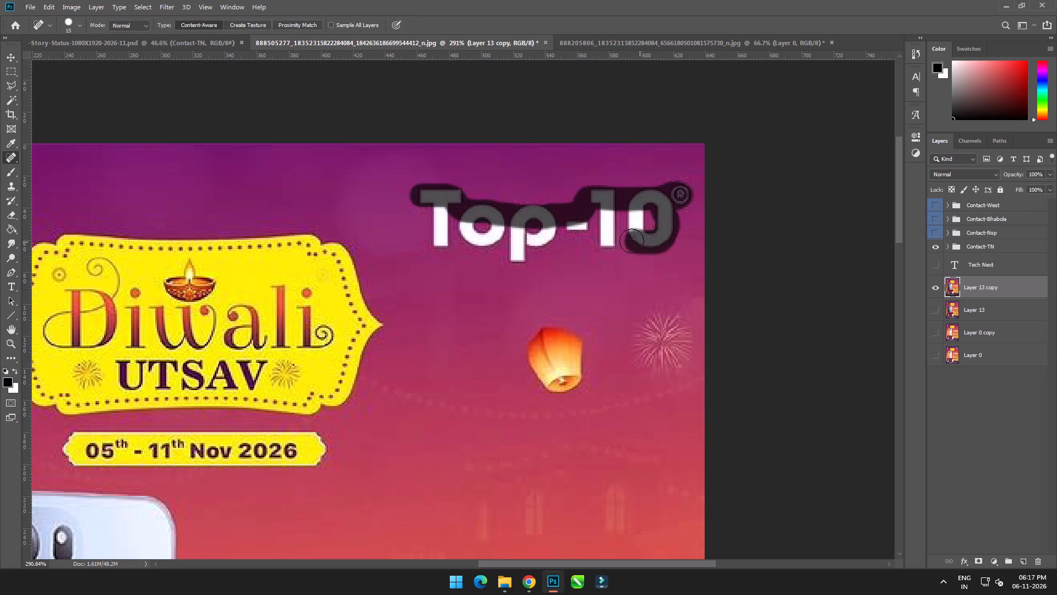
drag(631, 241, 461, 244)
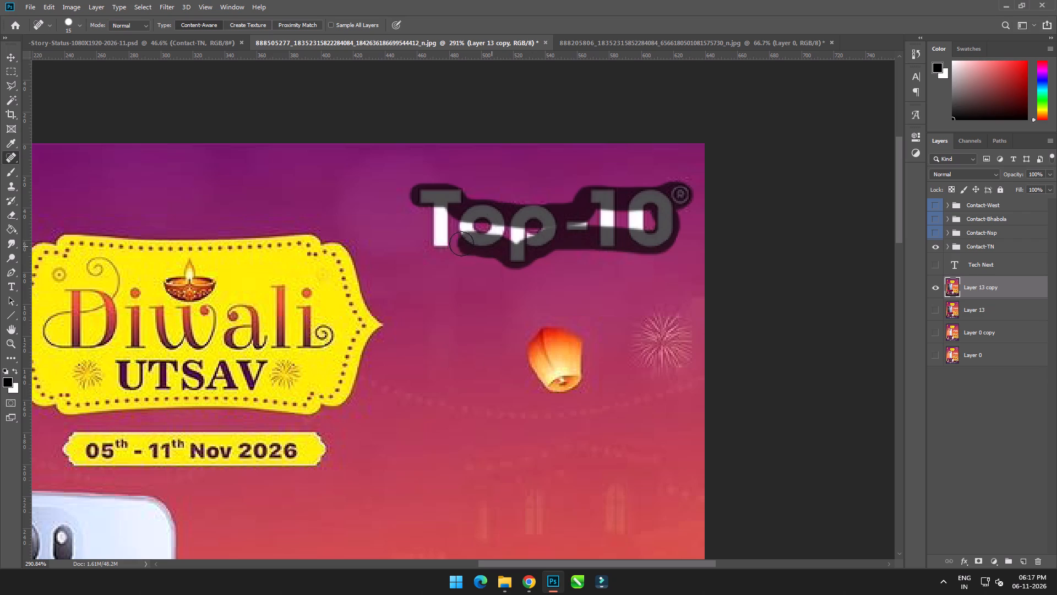
drag(461, 244, 482, 231)
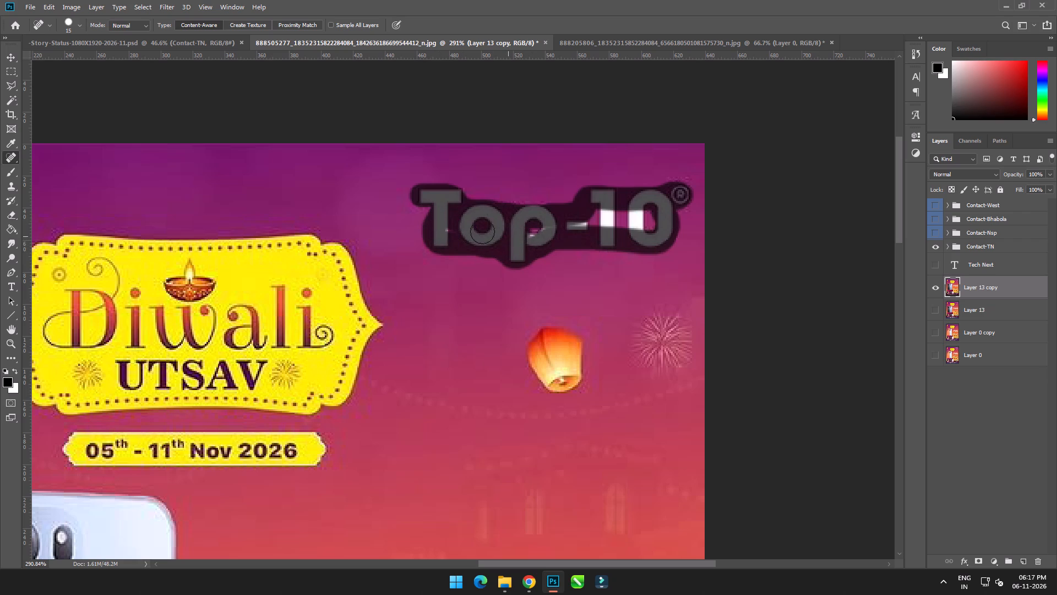
drag(482, 231, 593, 214)
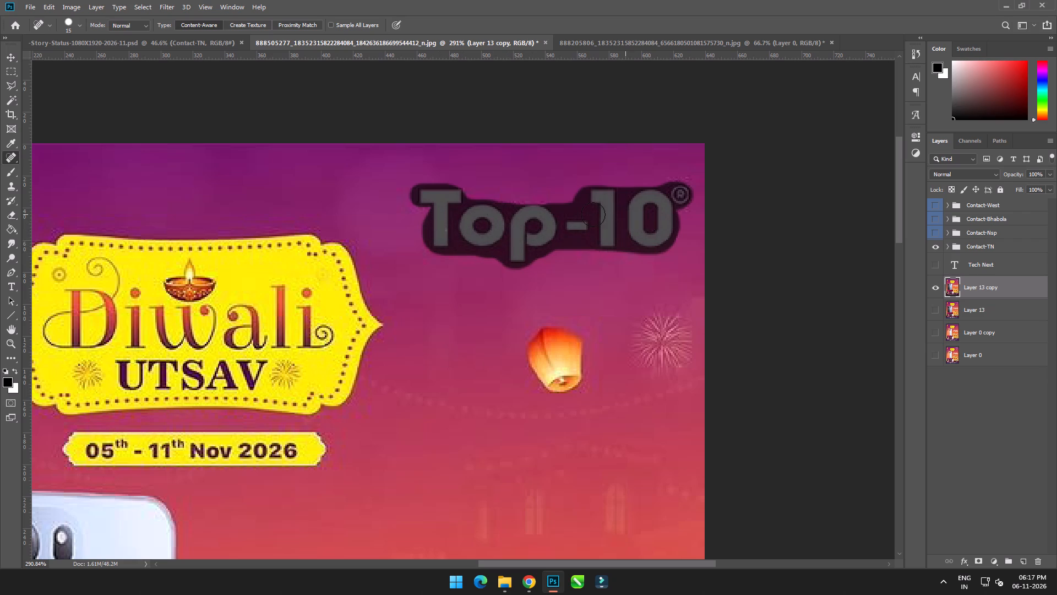
drag(593, 214, 527, 213)
drag(527, 213, 452, 212)
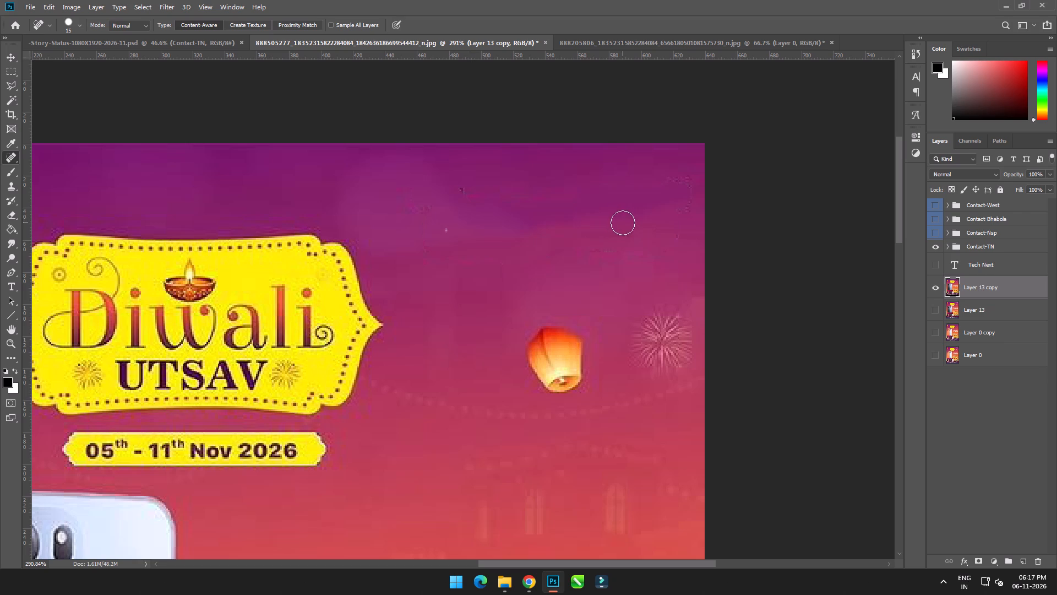
drag(467, 193, 427, 204)
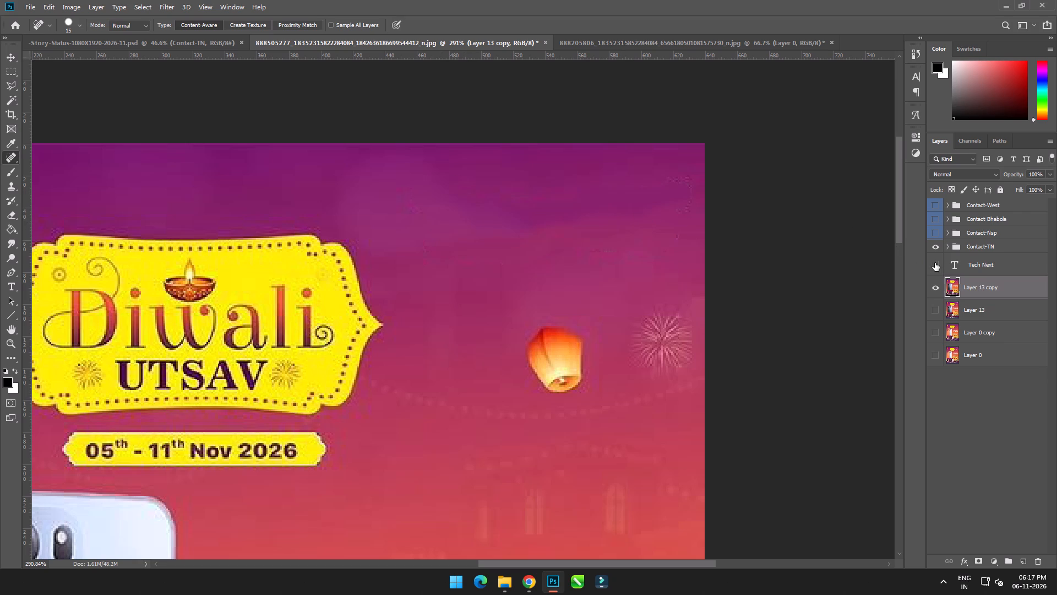
Show the Tech Next text layer in place of the removed logo and fit the whole poster in view.
click(937, 263)
alt+scroll(694, 258, down, 7)
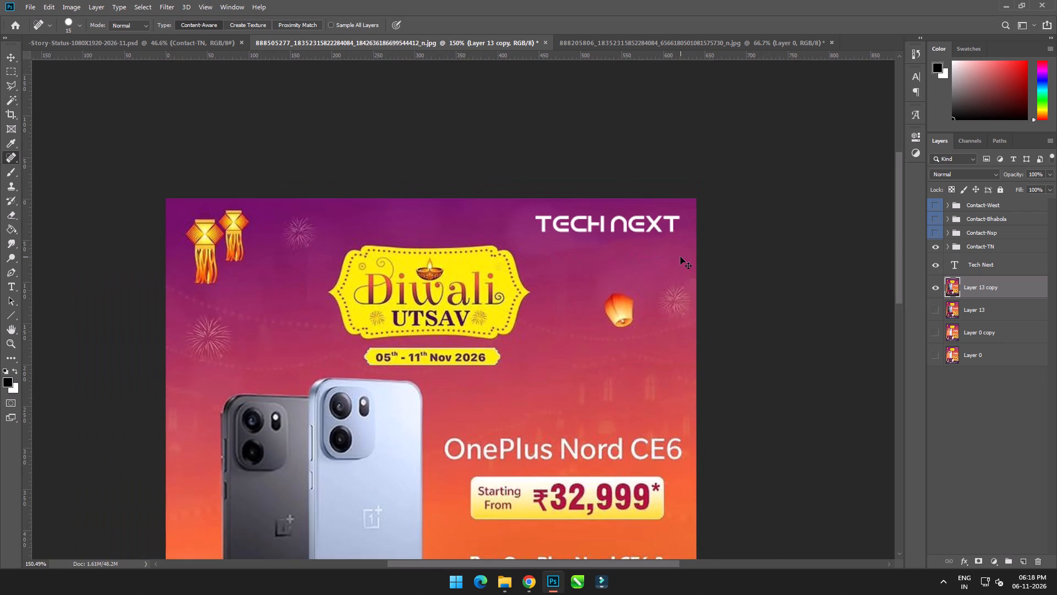
key(ctrl+0)
key(v)
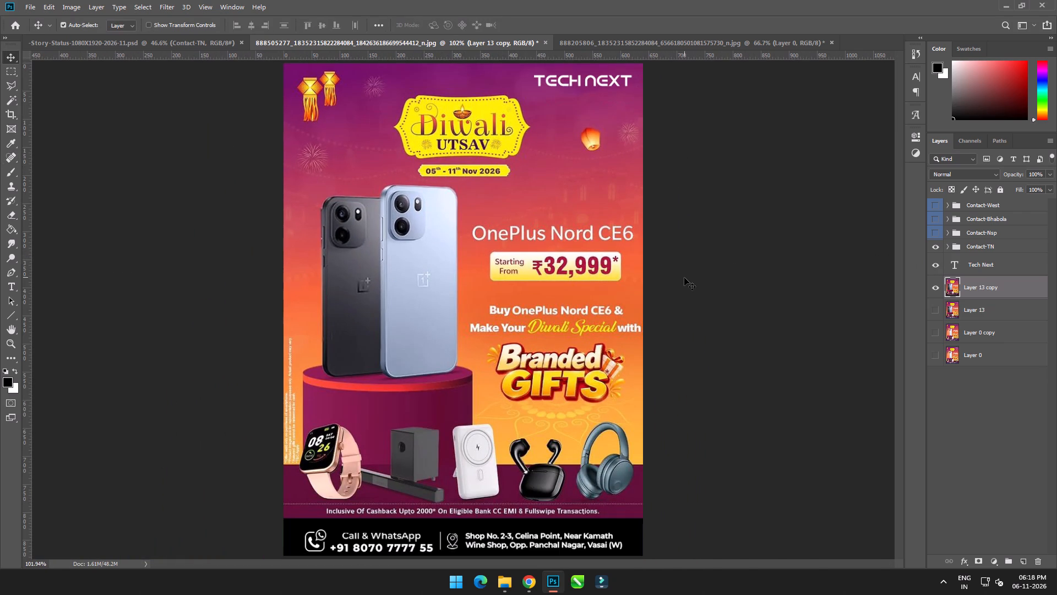
key(v)
key(v)
Quick-export the Tech Next poster as a PNG named OnePlus-Nord-CE6-Diwali-Utsav-2026-11 in the Insta Post folder.
click(26, 3)
click(185, 158)
click(356, 342)
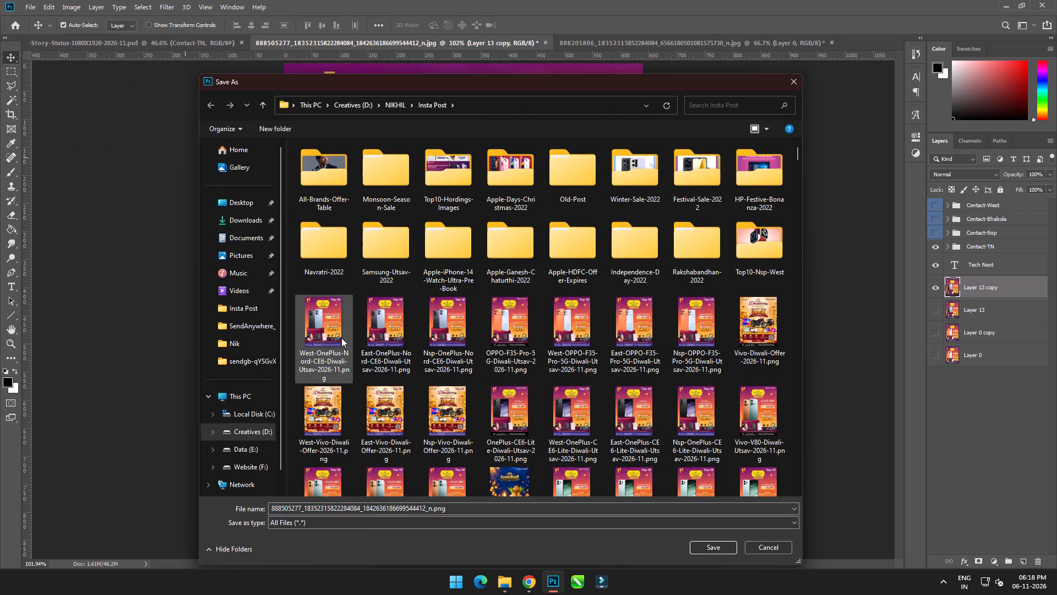
click(341, 338)
click(323, 506)
key(Home)
key(Delete)
key(Delete)
key(Delete)
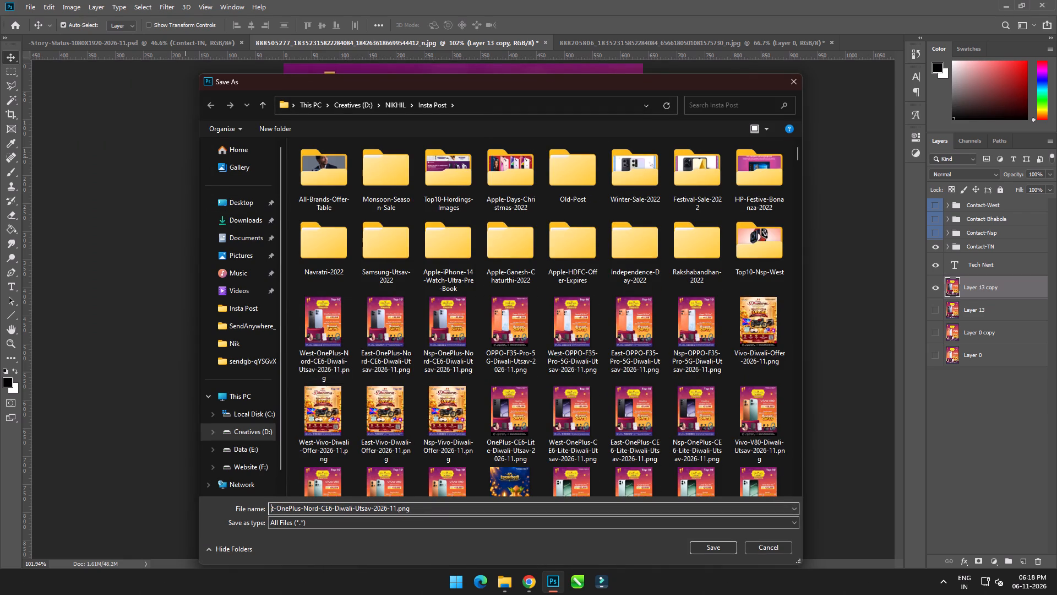
key(Delete)
key(Delete)
key(Return)
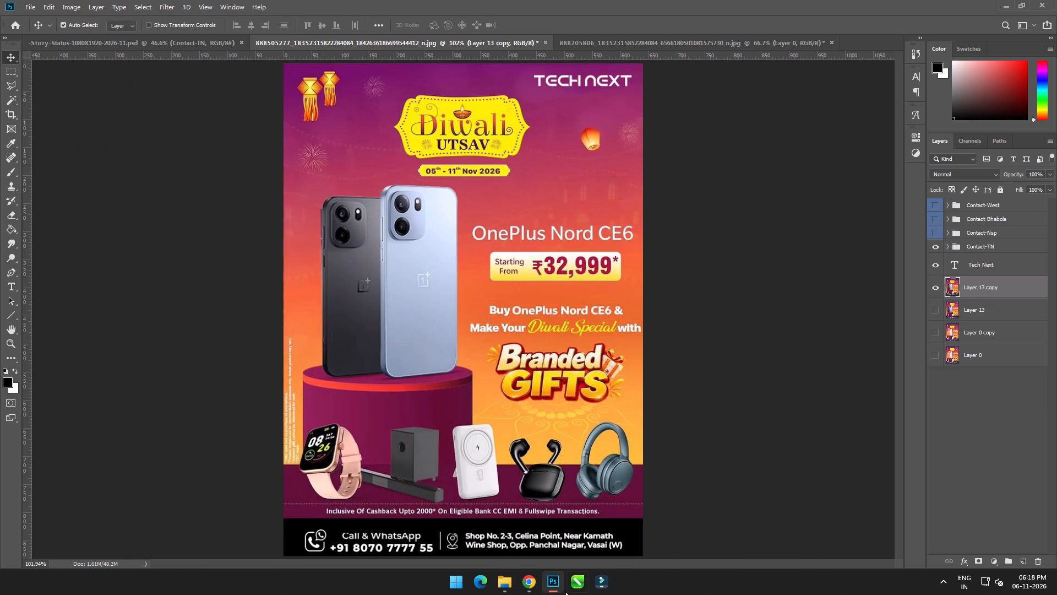
Switch to Chrome and reload the Ads Manager campaigns list to check the Top-10 Diwali Utsav Reel Awareness Campaign's delivery.
click(530, 587)
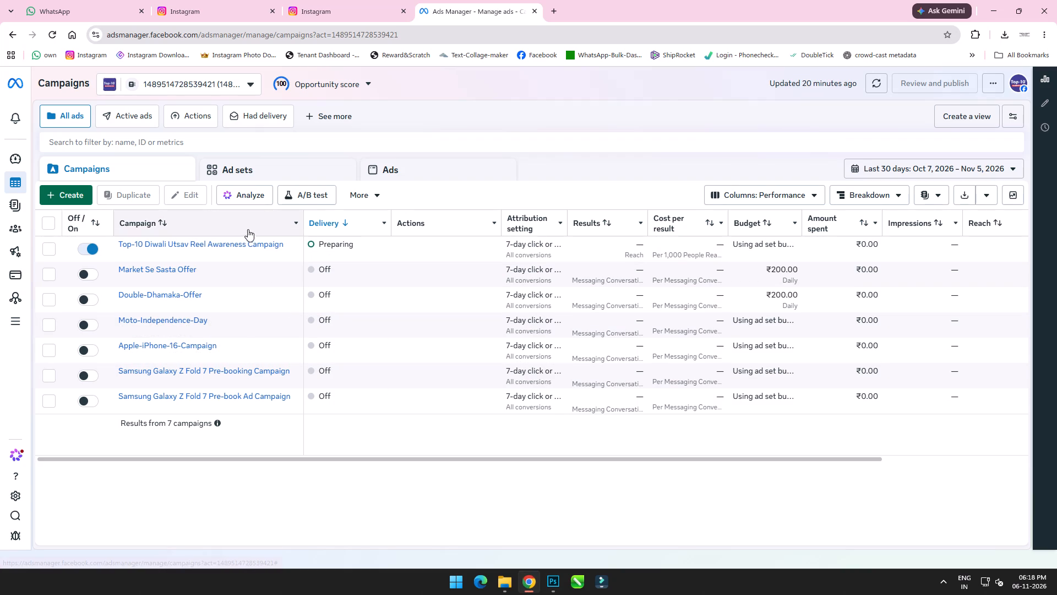
click(311, 492)
key(F5)
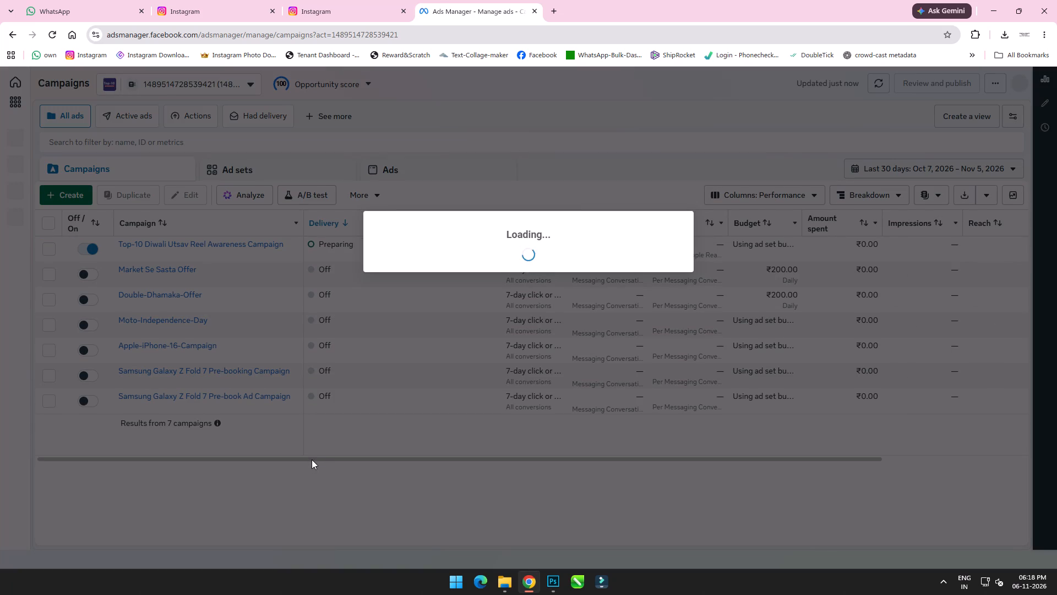
drag(319, 457, 336, 458)
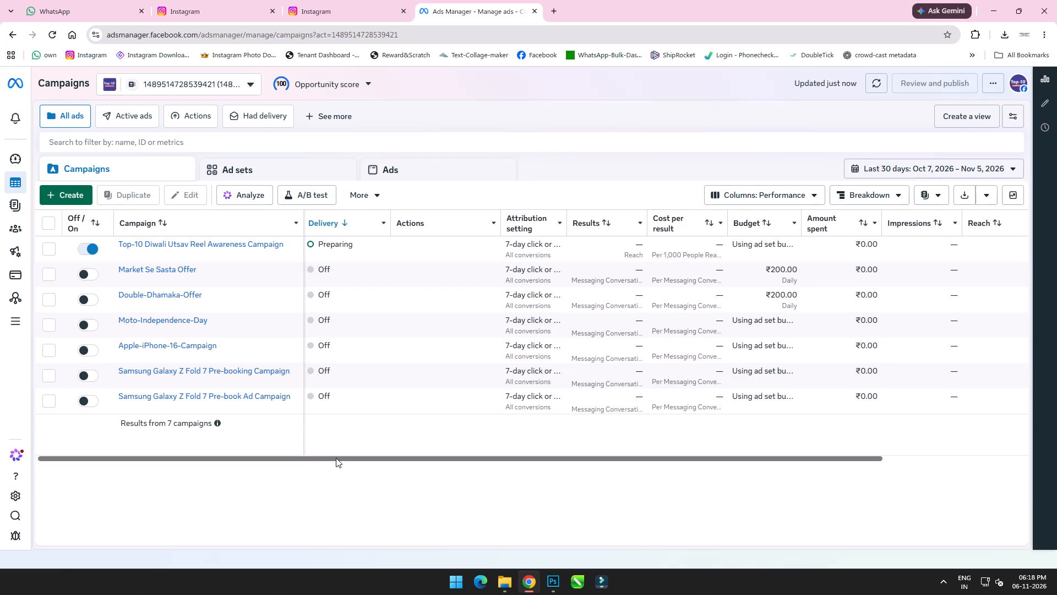
drag(336, 458, 85, 440)
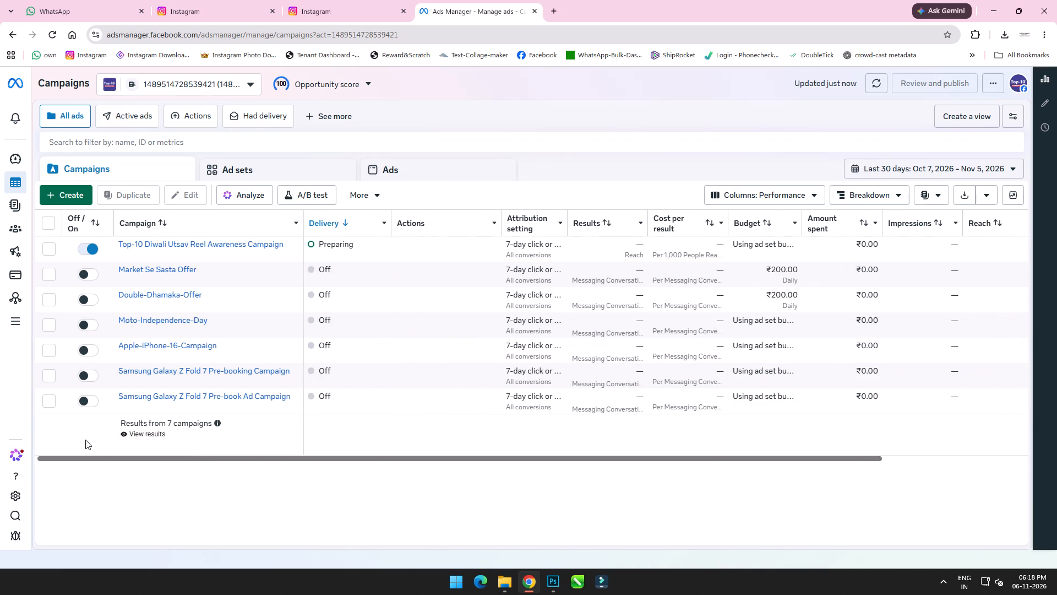
drag(85, 440, 28, 427)
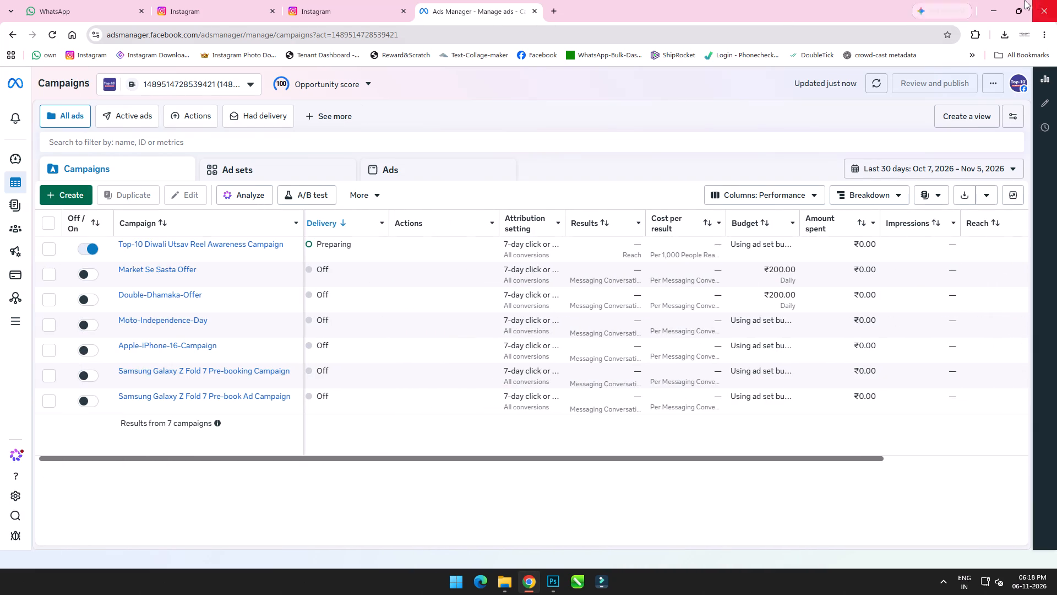
Switch back to Photoshop and compare the tall Top-10 OnePlus Nord CE6 poster document with the Tech Next poster.
click(995, 0)
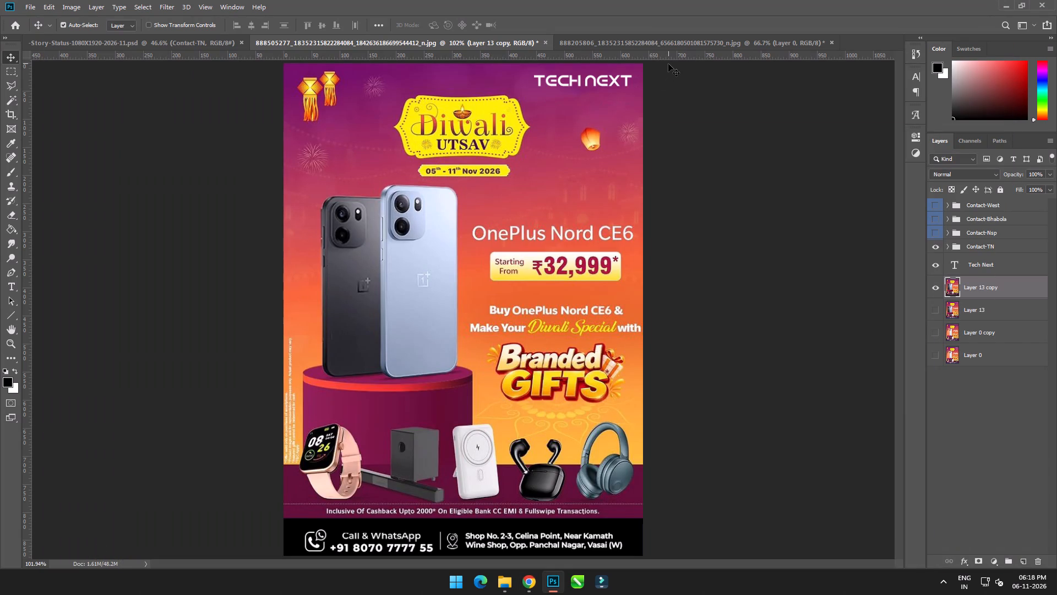
click(683, 40)
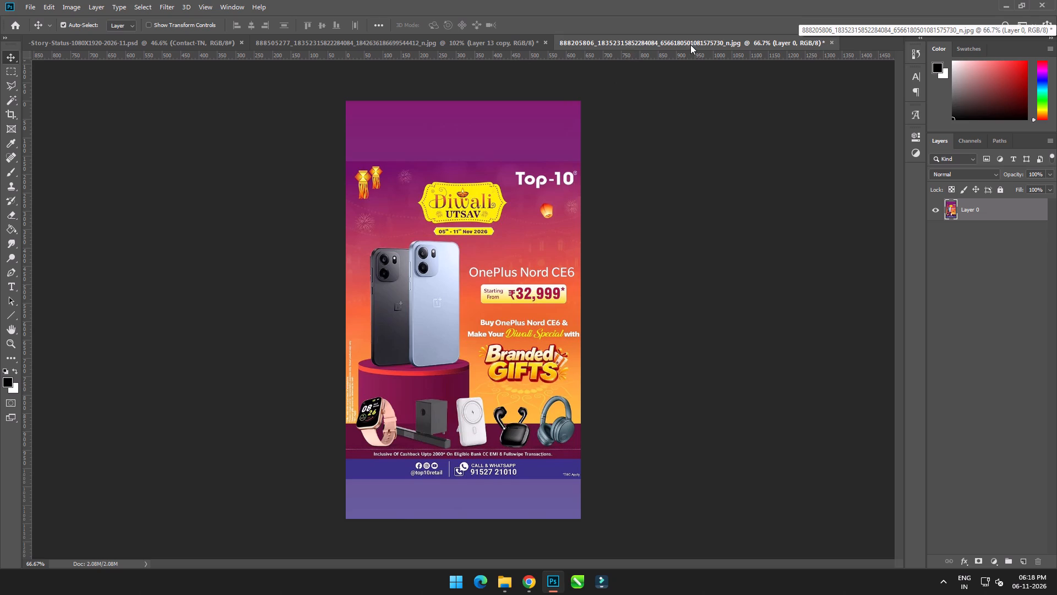
click(521, 45)
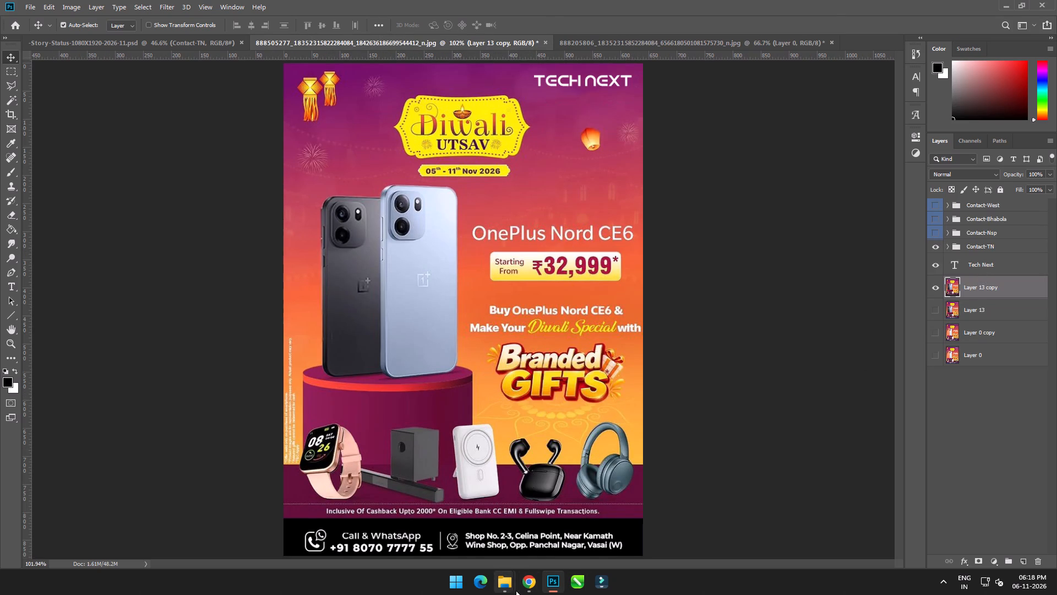
Switch to the Insta Post folder in File Explorer and refresh its listing to check the exported OnePlus Nord CE6 posters.
click(595, 534)
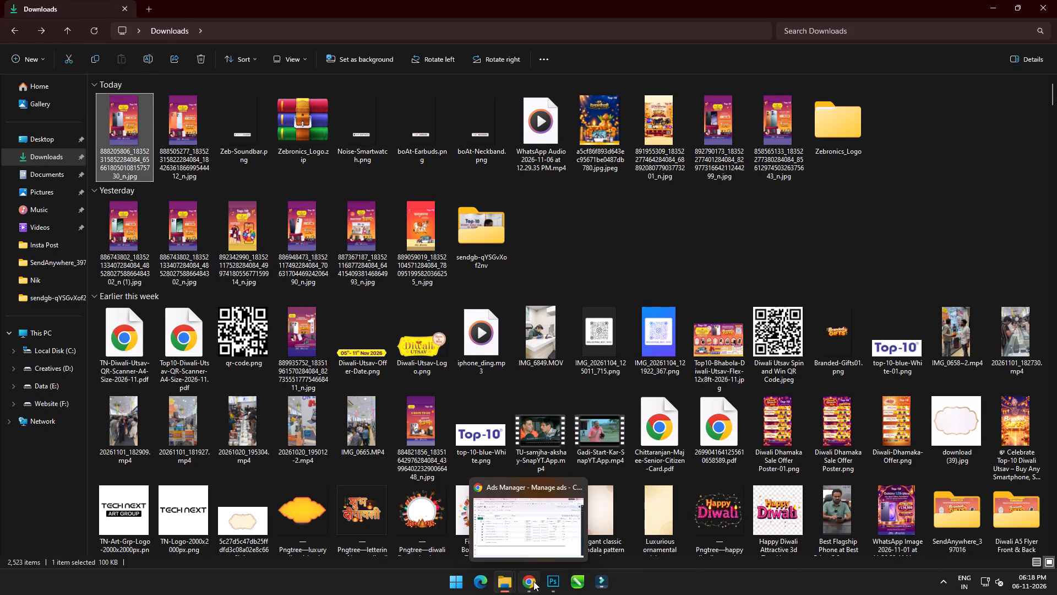
click(395, 514)
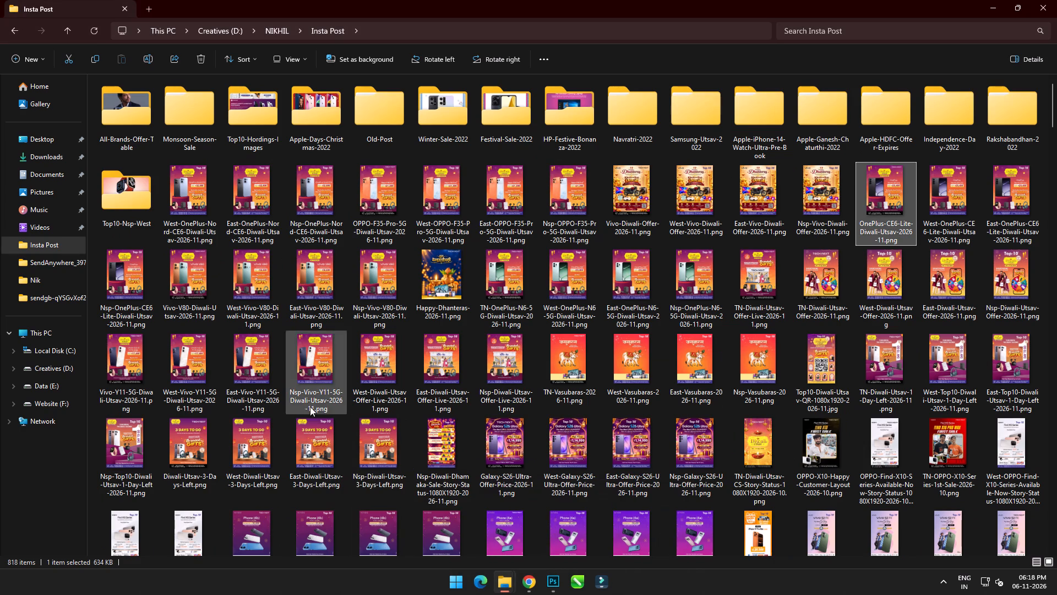
click(92, 28)
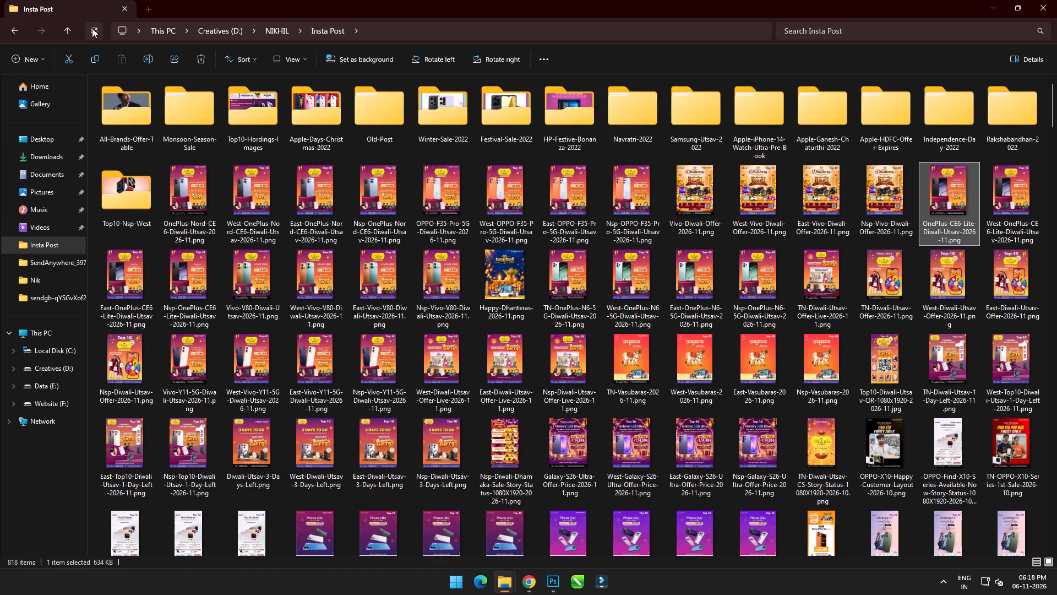